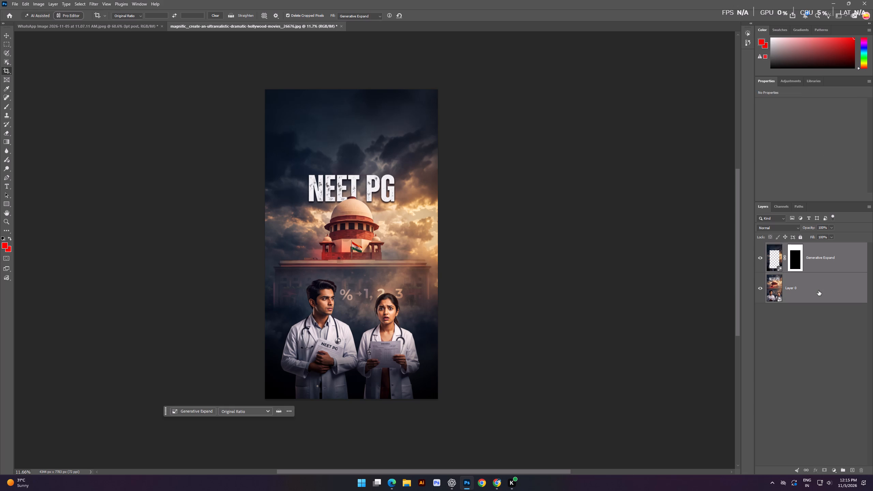
key("ctrl+e")
right_click(814, 265)
left_click(772, 301)
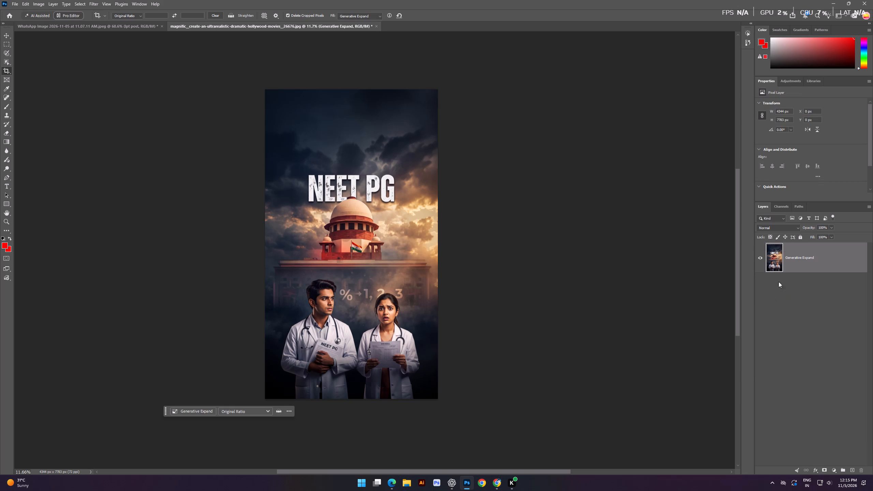
Quick-export the merged NEET PG poster as a PNG named fsd in the Downloads folder.
left_click(13, 1)
left_click(38, 124)
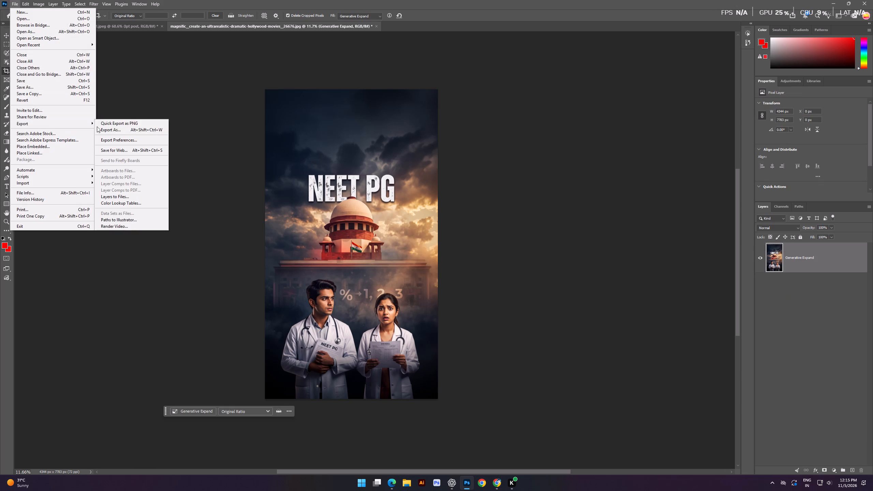
left_click(108, 120)
left_click(112, 121)
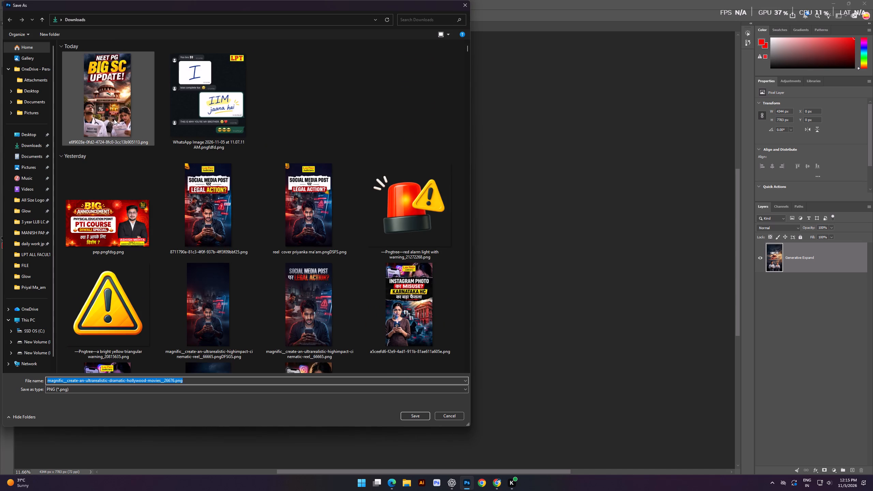
double_click(109, 109)
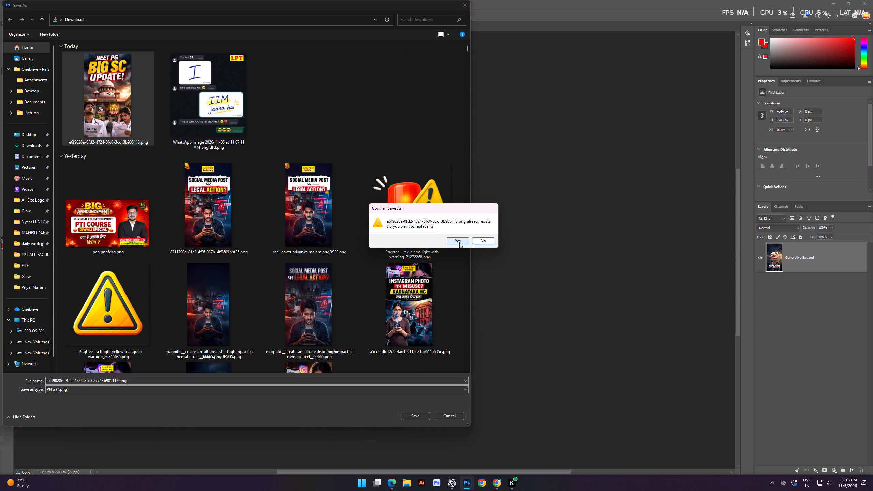
left_click(483, 242)
left_click(214, 381)
type("fsd")
key("Return")
key("Return")
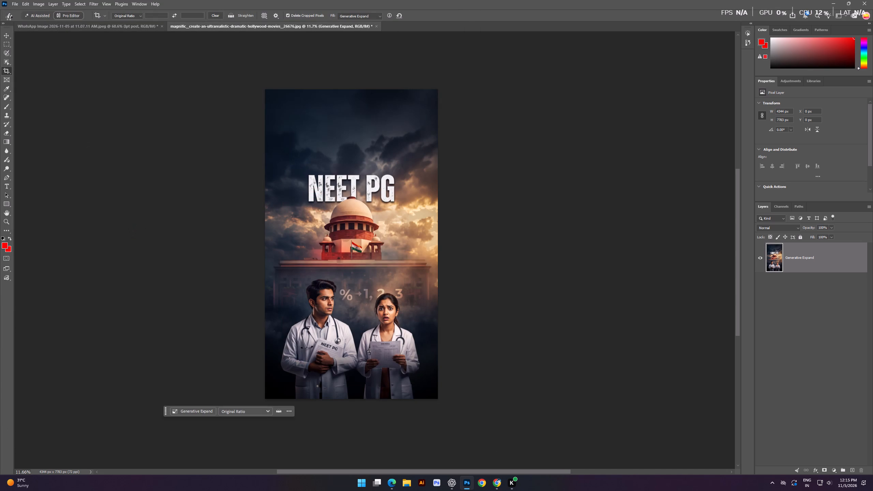
Open the PNG poster with the yellow and white "NEET PG BIG SC UPDATE!" headline from the Downloads folder.
left_click(9, 17)
left_click(9, 17)
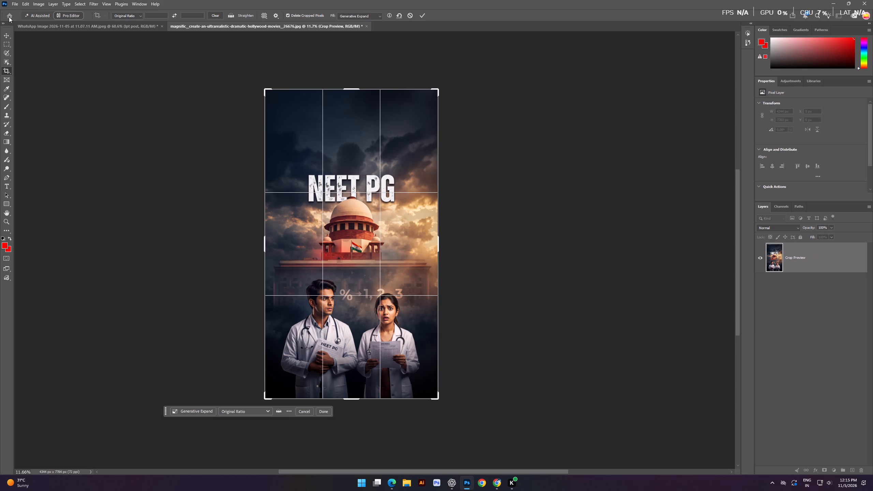
left_click(5, 34)
left_click(4, 10)
left_click(7, 12)
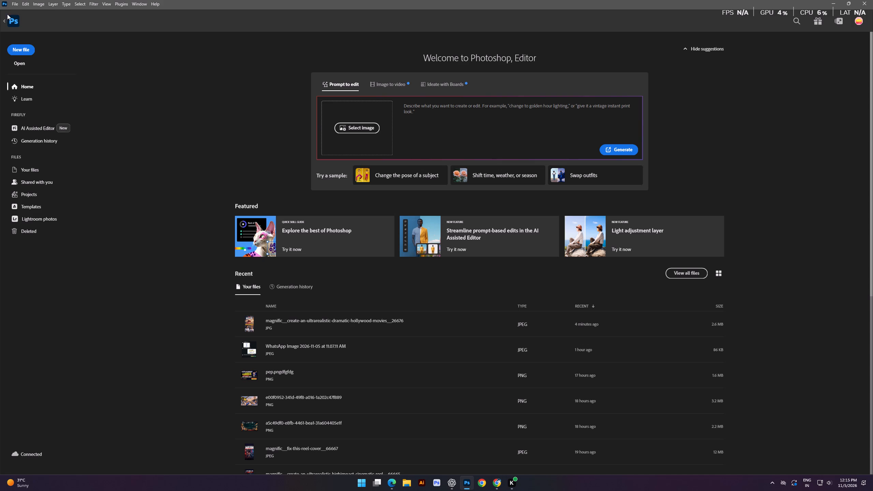
left_click(18, 67)
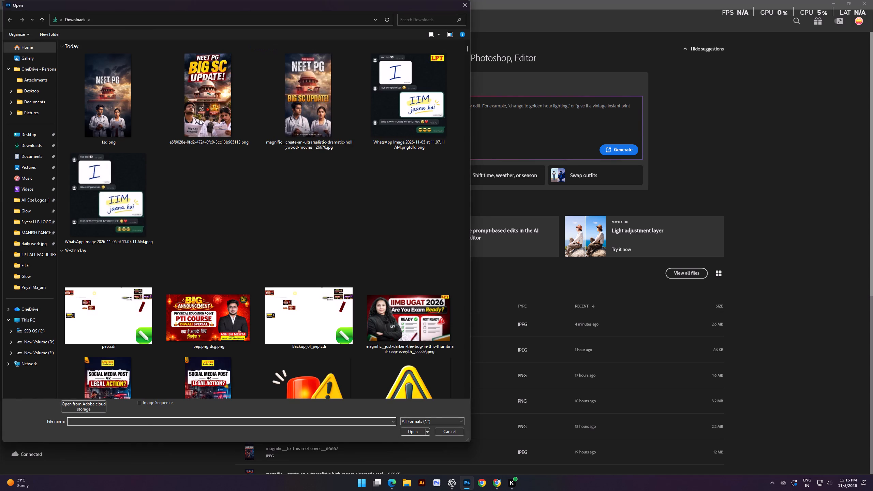
double_click(210, 93)
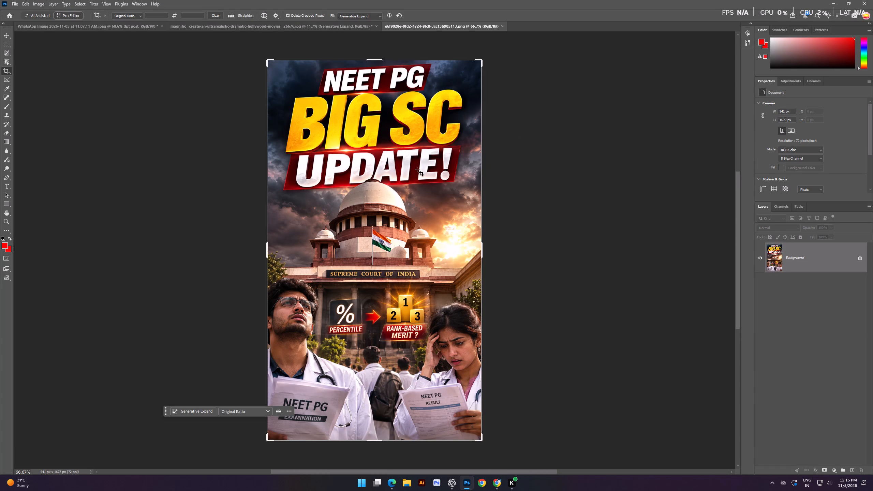
Brush a selection over the whole headline block and the percentile-to-rank graphic below the court sign, and remove the selected content.
left_click(9, 54)
left_click(451, 176)
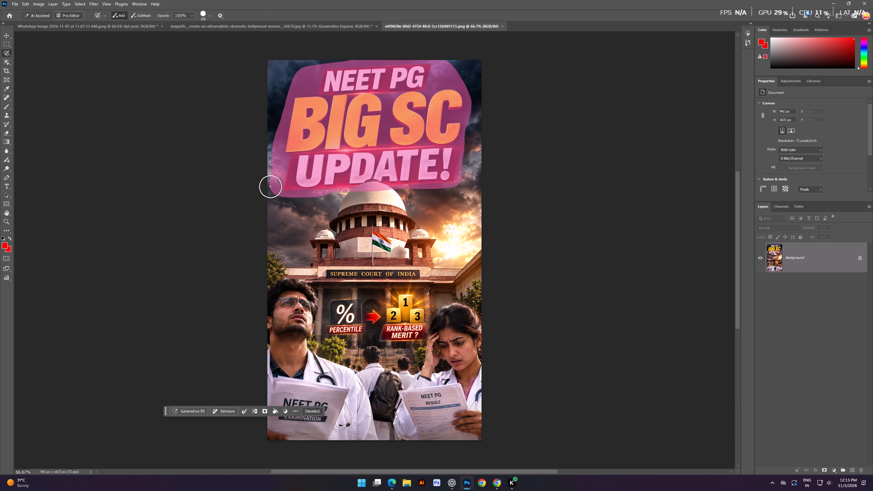
left_click_drag(414, 338, 378, 338)
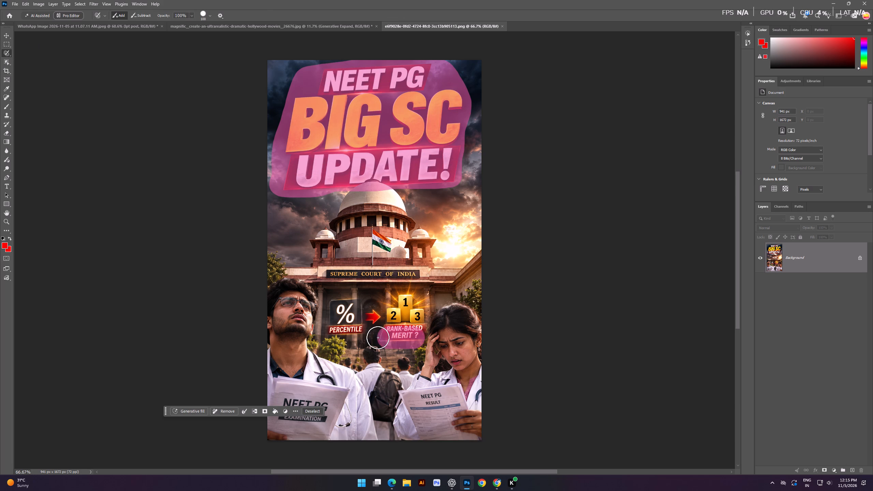
left_click_drag(378, 338, 355, 303)
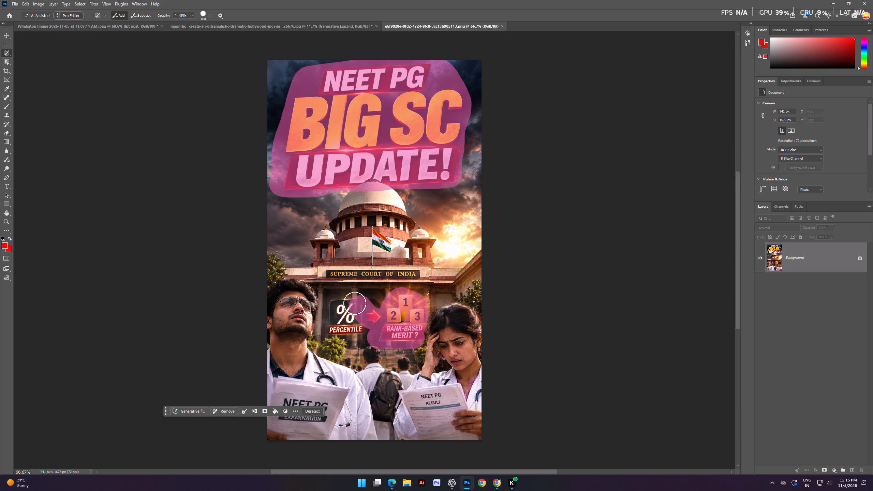
left_click_drag(355, 303, 405, 298)
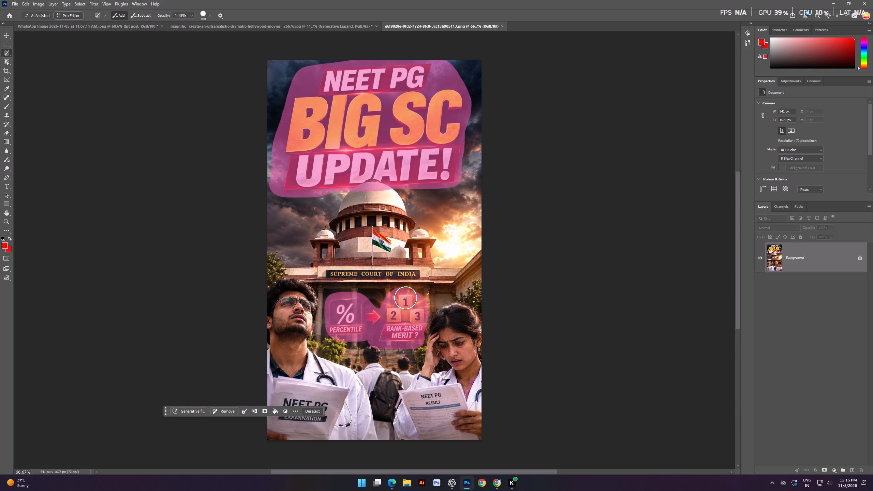
left_click_drag(405, 298, 385, 297)
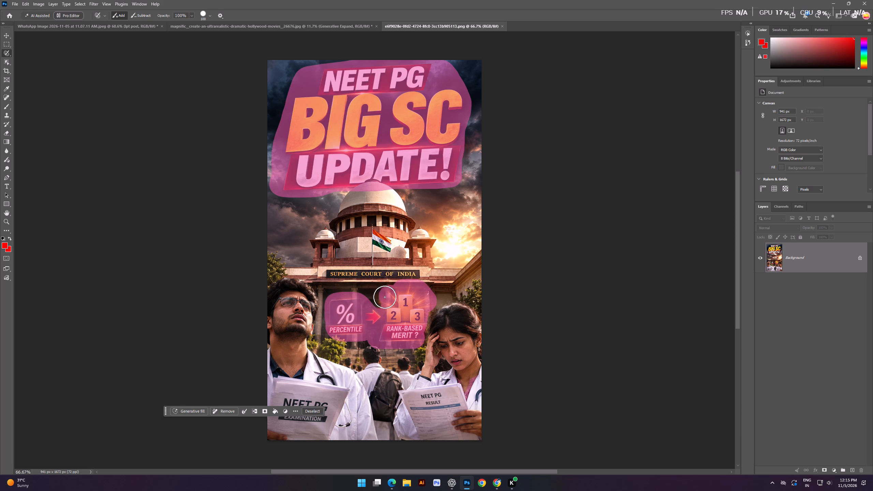
left_click_drag(385, 297, 401, 300)
left_click(227, 411)
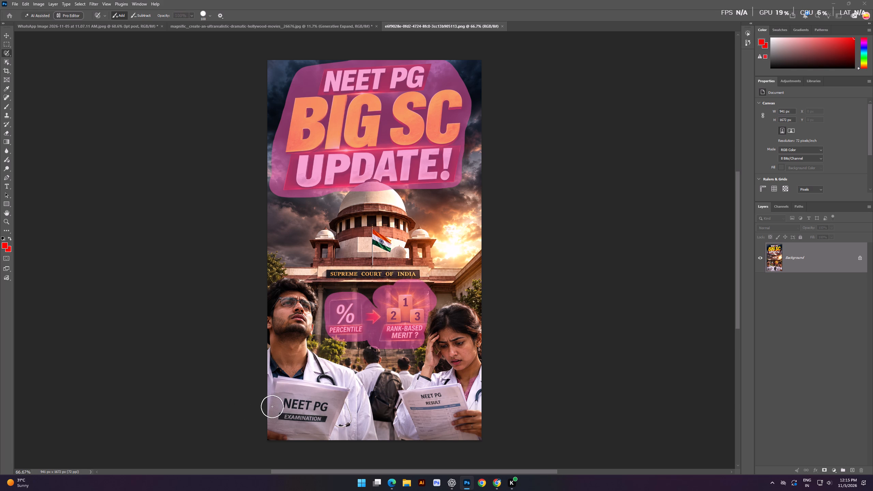
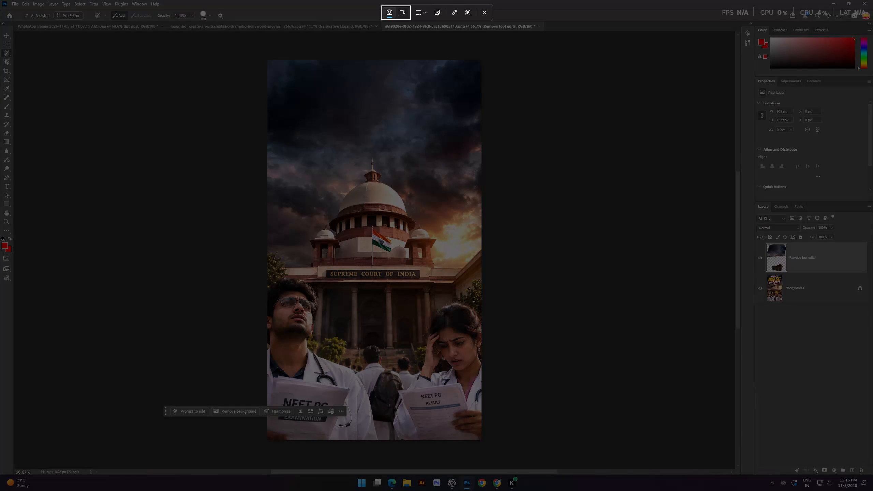
Dismiss the screen-snip overlay, merge the Remove tool edits layer into the Background, and convert the result to a smart object.
left_click(484, 15)
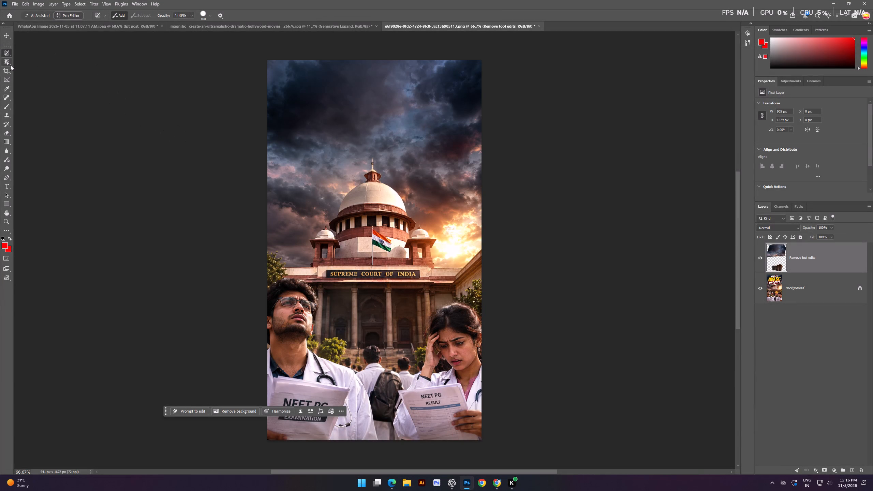
left_click(827, 296, "ctrl")
key("ctrl+e")
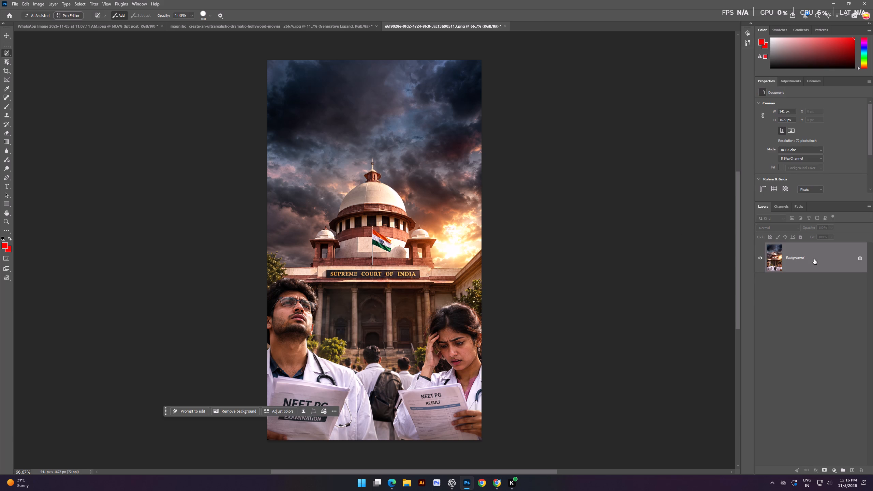
right_click(814, 257)
left_click(832, 337)
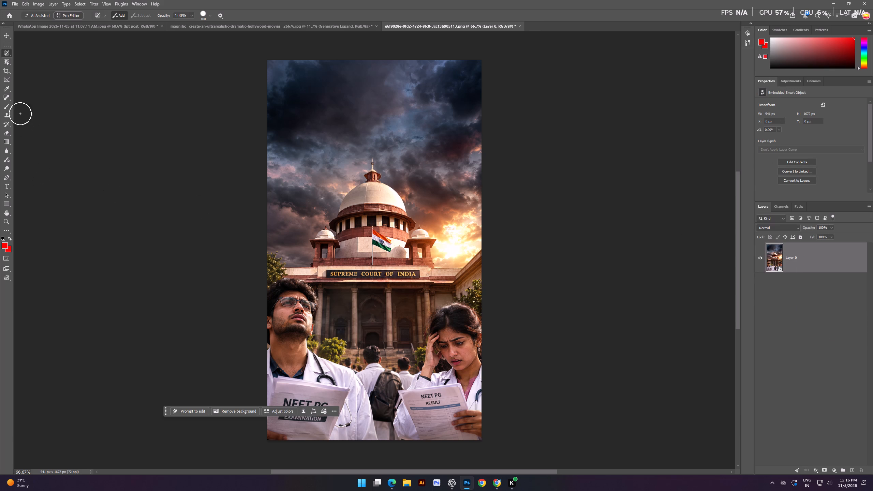
Extend the canvas evenly on all sides to about 1179 × 2094 px and fill the new border using Generative Expand without a prompt.
left_click(6, 68)
scroll(394, 292, "down", 3)
left_click_drag(385, 407, 384, 412, "alt")
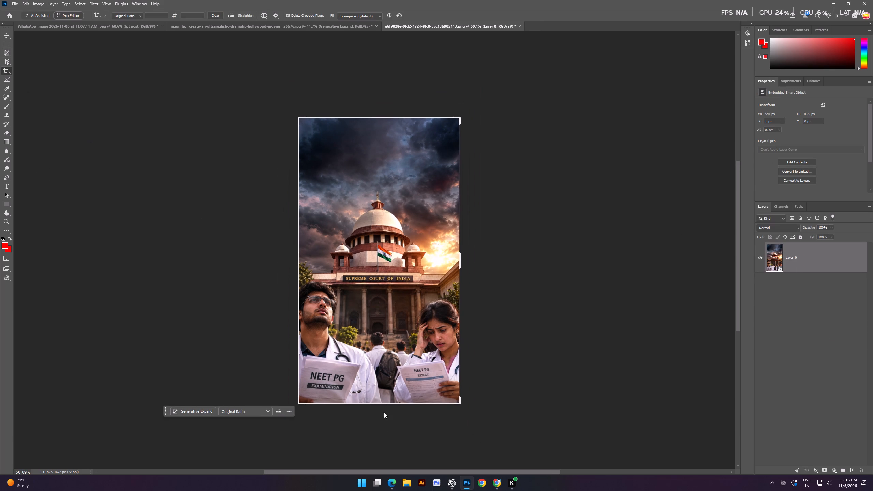
left_click_drag(384, 412, 385, 443, "alt")
left_click(197, 413)
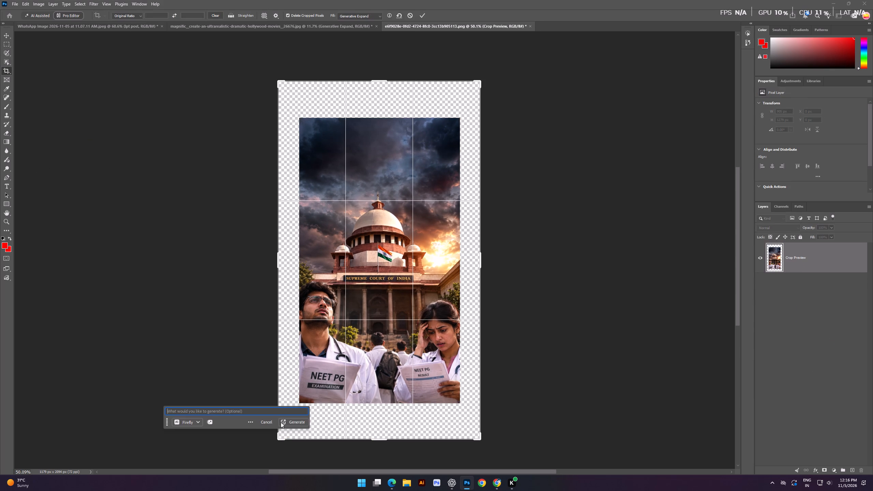
left_click(297, 421)
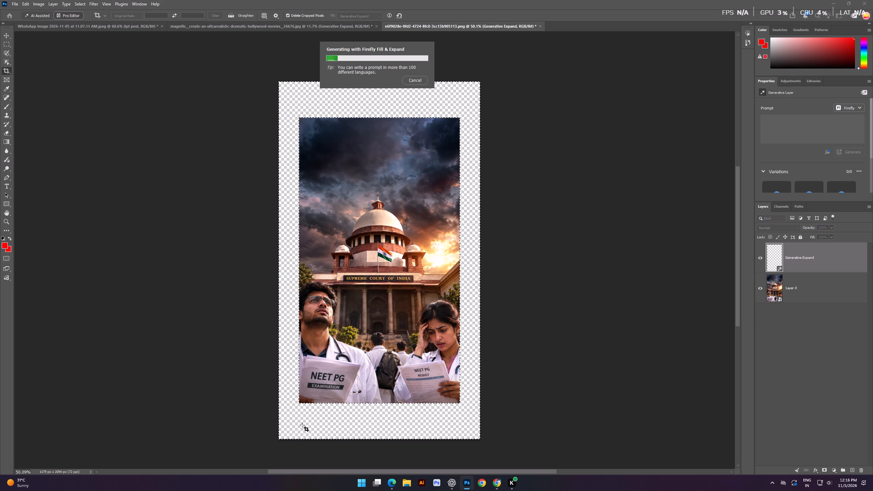
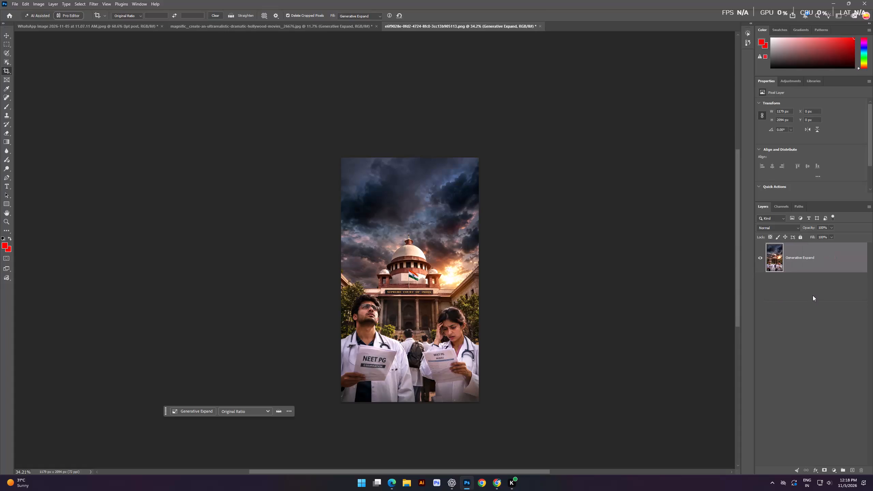
Export the expanded poster as a PNG into Downloads, adding "sdfs" to the end of its existing file name.
left_click(17, 0)
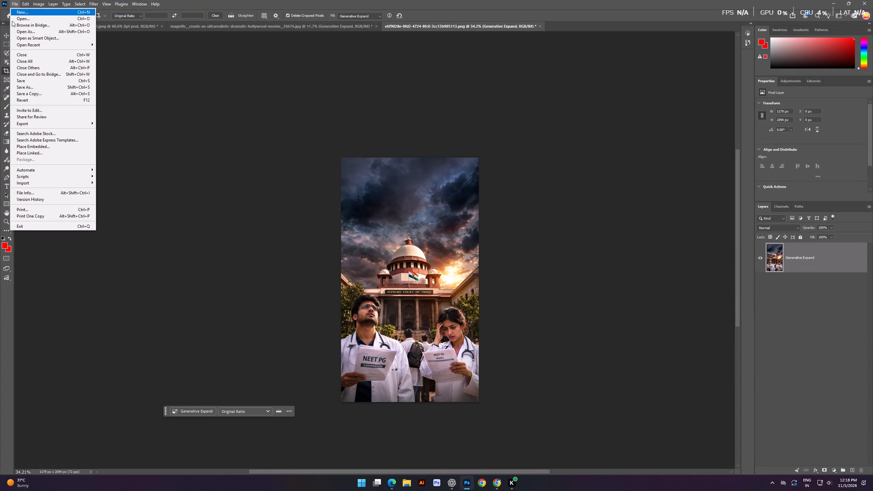
left_click(48, 124)
left_click(142, 121)
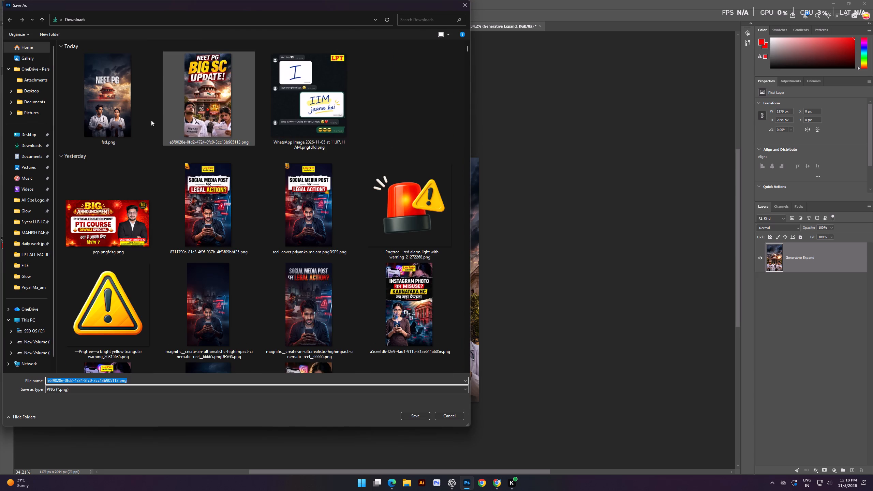
left_click(174, 383)
type("sdfs")
key("Return")
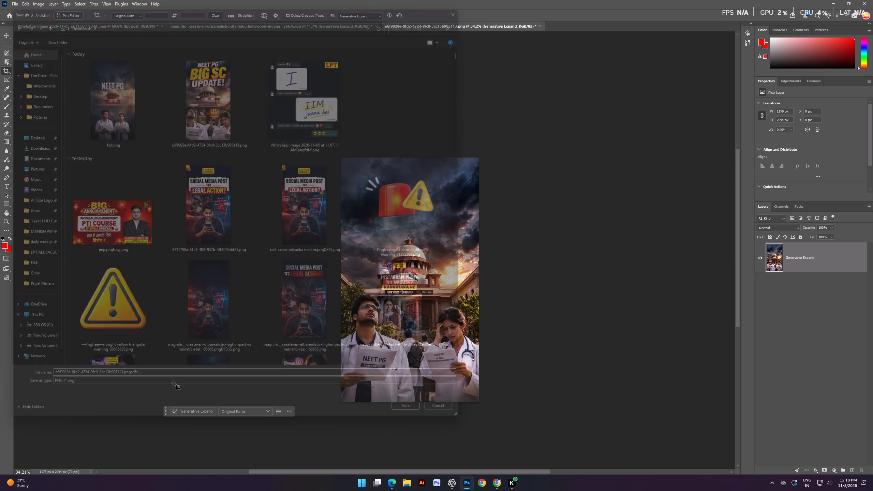
key("Return")
Open the "reel cover priyanka ma'am.cdr" file from the FILE work folder on drive D in CorelDRAW.
left_click(872, 490)
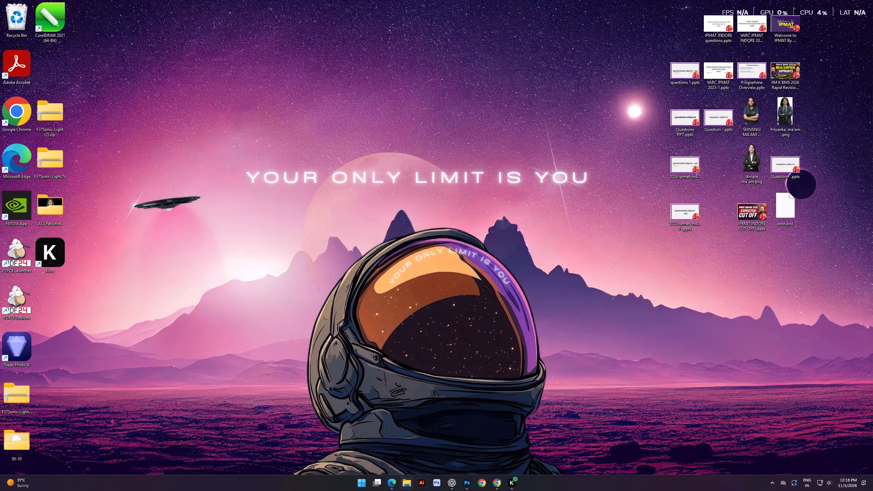
left_click(406, 490)
left_click(265, 274)
double_click(368, 110)
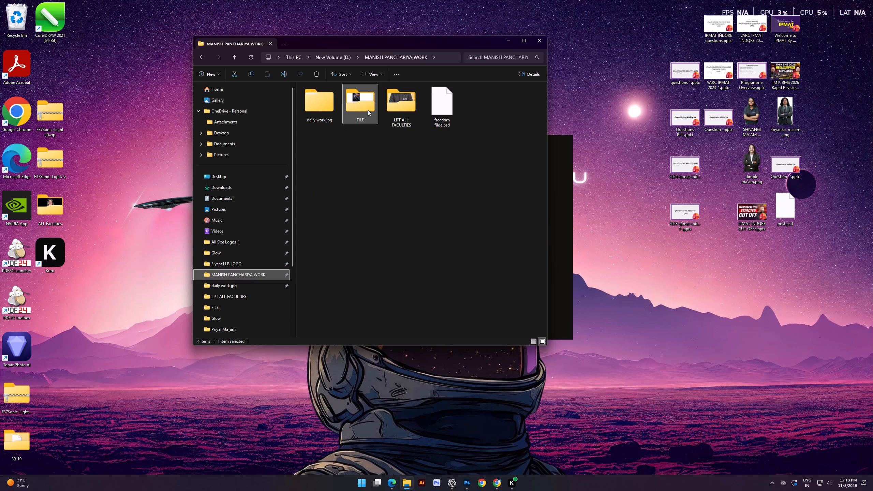
left_click(360, 168)
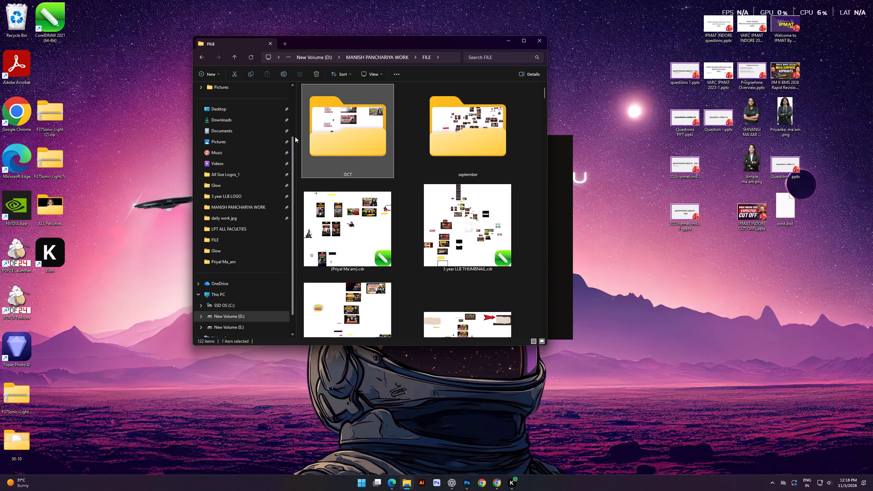
key("r")
double_click(471, 149)
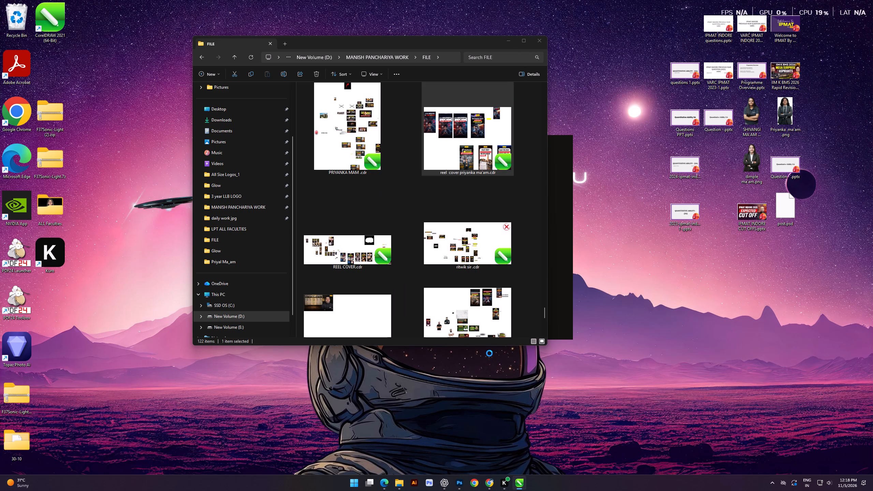
Close the Find and Replace docker to free up drawing space.
scroll(515, 233, "down", 5)
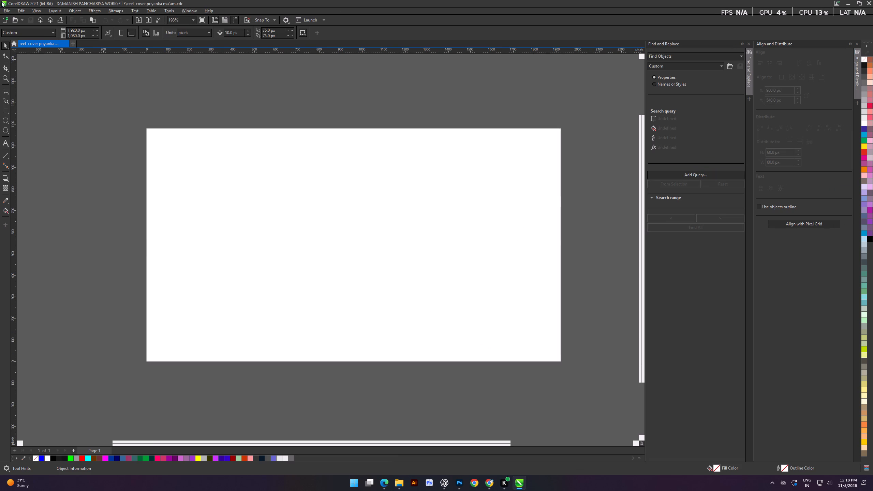
left_click(746, 44)
Copy the first framed "Social Media Post पर Legal Action?" cover, beside the unframed poster, into the empty area below the row.
scroll(748, 63, "down", 11)
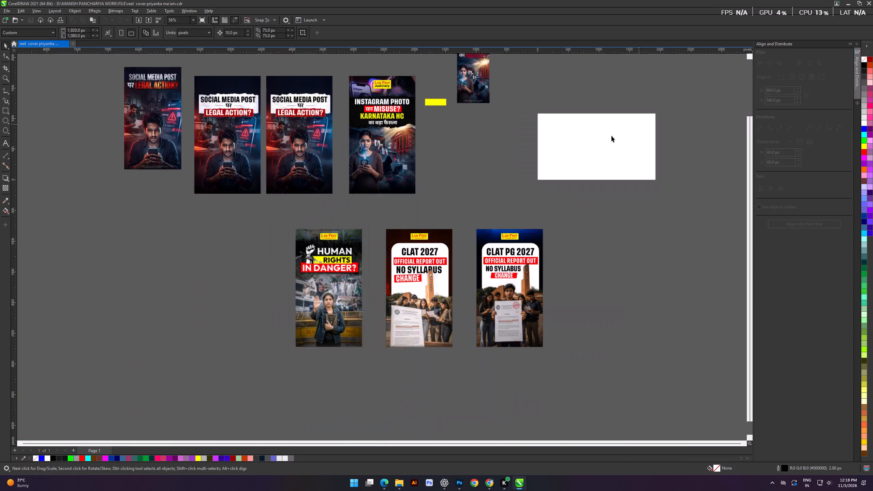
scroll(611, 136, "down", 5)
scroll(356, 156, "down", 4)
scroll(339, 159, "up", 20, "shift")
scroll(339, 159, "up", 2, "shift")
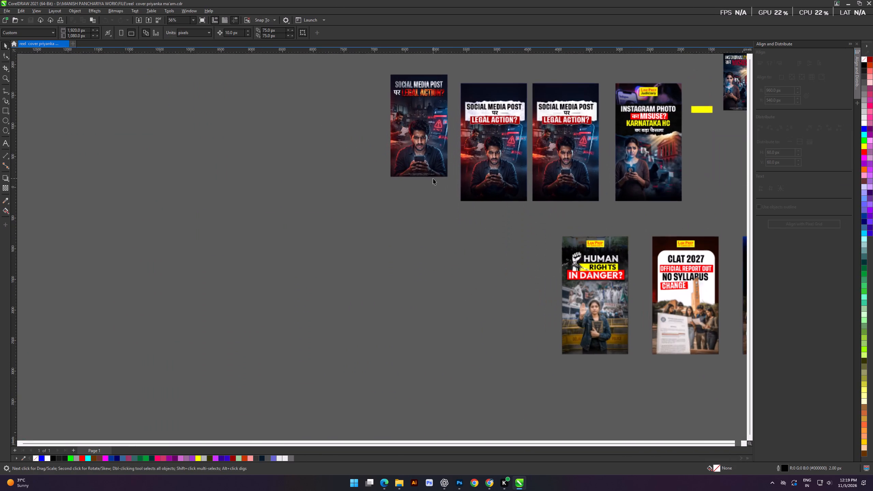
scroll(433, 178, "up", 14, "shift")
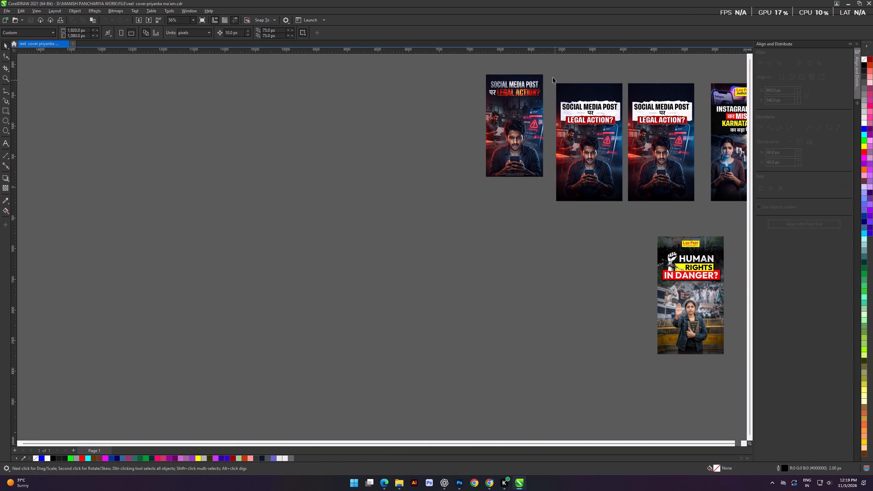
left_click_drag(549, 72, 627, 233)
right_click_drag(573, 145, 466, 256)
left_click(483, 269)
left_click(402, 287)
Open the copied cover's PowerClip contents and move the torn-paper headline group off the artwork into the empty space beside it.
scroll(511, 257, "up", 3)
double_click(481, 245)
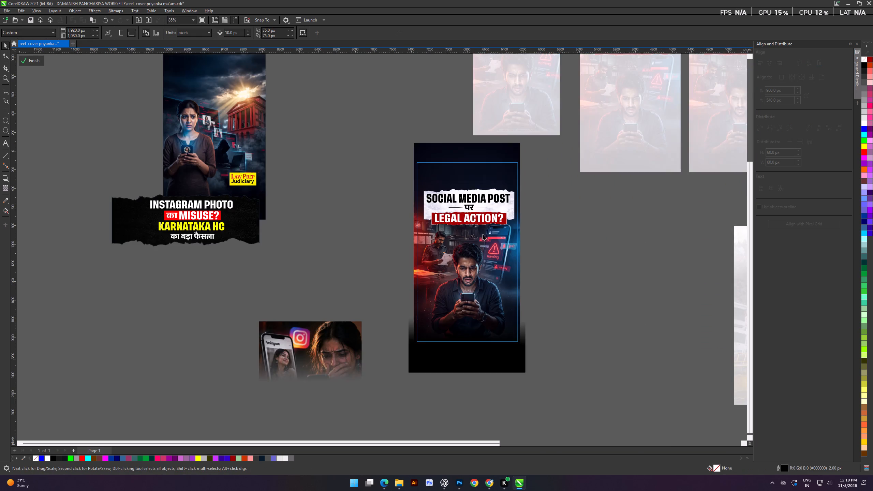
scroll(483, 228, "down", 5)
left_click_drag(382, 182, 545, 248)
left_click_drag(472, 202, 344, 265)
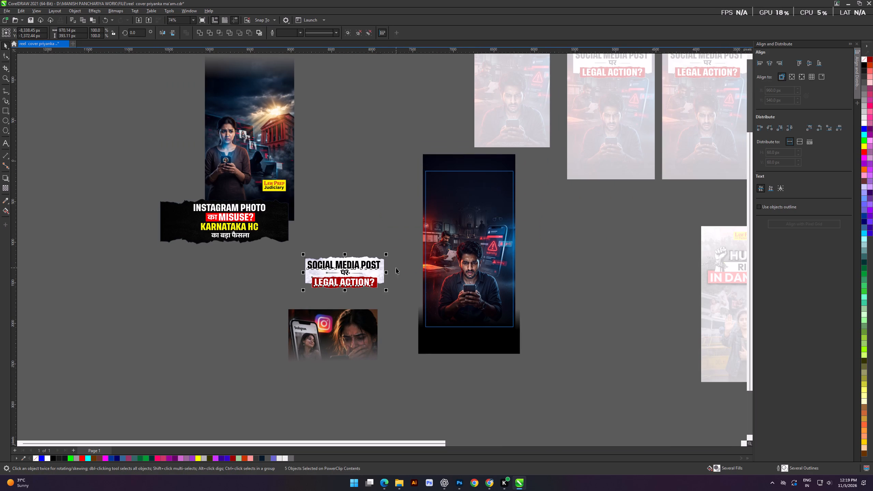
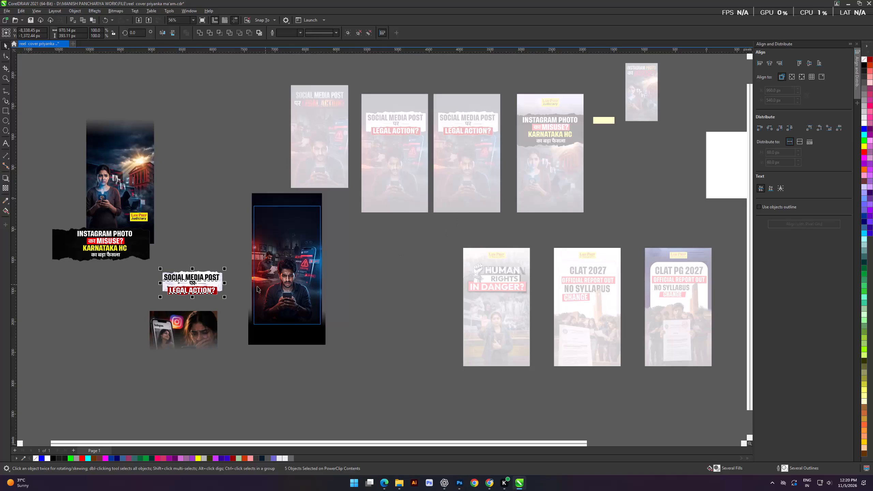
Move the spare "Instagram Photo का Misuse?" artwork and its torn-paper headline farther away from the opened frame.
scroll(257, 286, "down", 4)
scroll(324, 283, "up", 20, "shift")
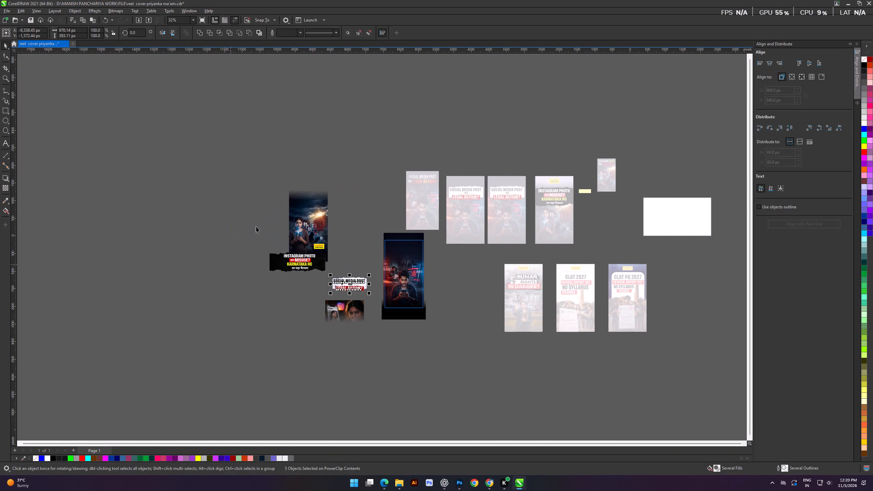
scroll(256, 226, "up", 3, "shift")
left_click_drag(253, 133, 381, 298)
left_click_drag(356, 240, 240, 249)
left_click_drag(289, 162, 373, 271)
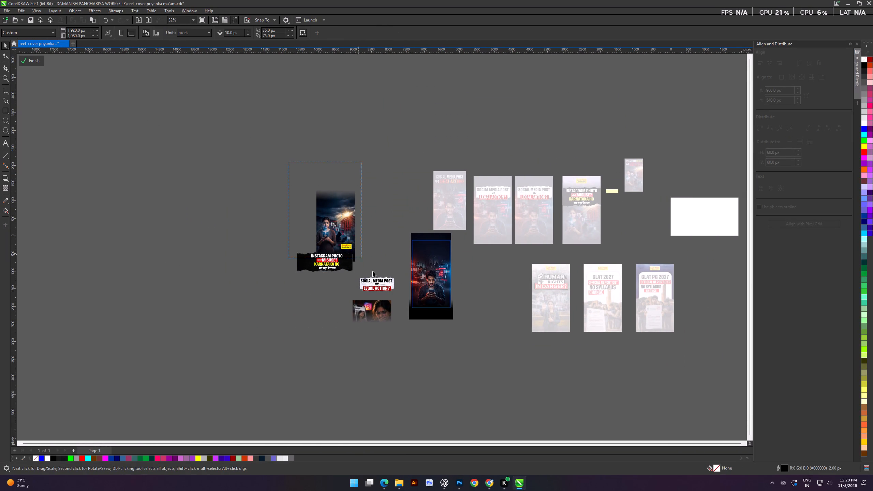
left_click_drag(373, 271, 380, 278)
left_click_drag(349, 238, 262, 240)
Move the crying-woman photo, the "Social Media Post पर Legal Action?" headline and the yellow logo farther from the frame.
left_click_drag(318, 228, 401, 332)
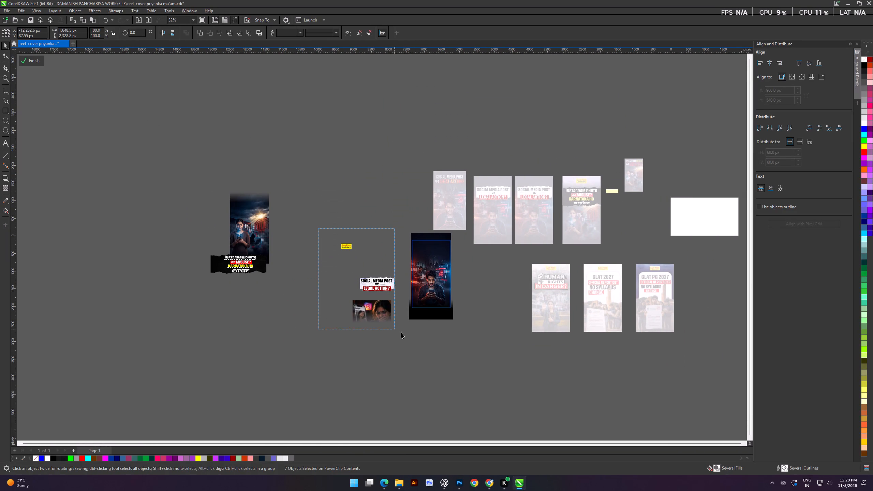
left_click_drag(401, 332, 409, 337)
left_click_drag(379, 312, 271, 329)
left_click_drag(316, 256, 399, 312)
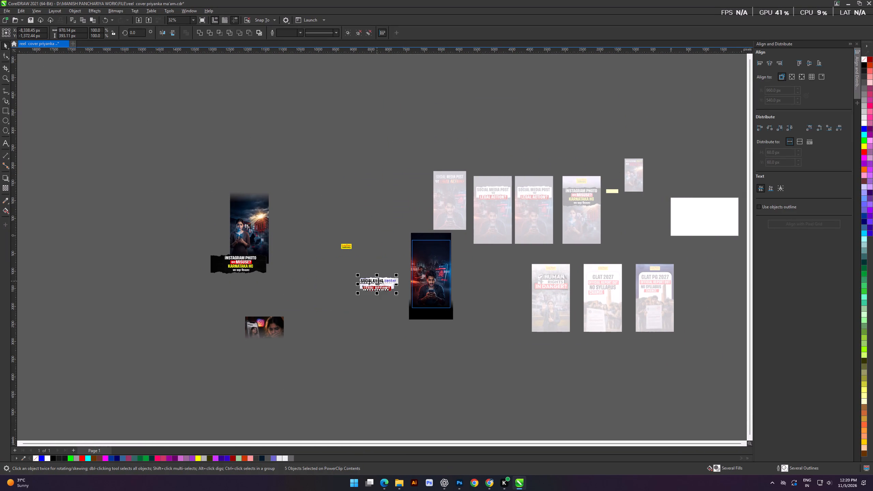
left_click_drag(378, 281, 345, 325)
left_click_drag(346, 256, 303, 179)
Move the man-with-phone artwork and the black fade out of the frame and finish editing the PowerClip.
left_click_drag(416, 275, 487, 343)
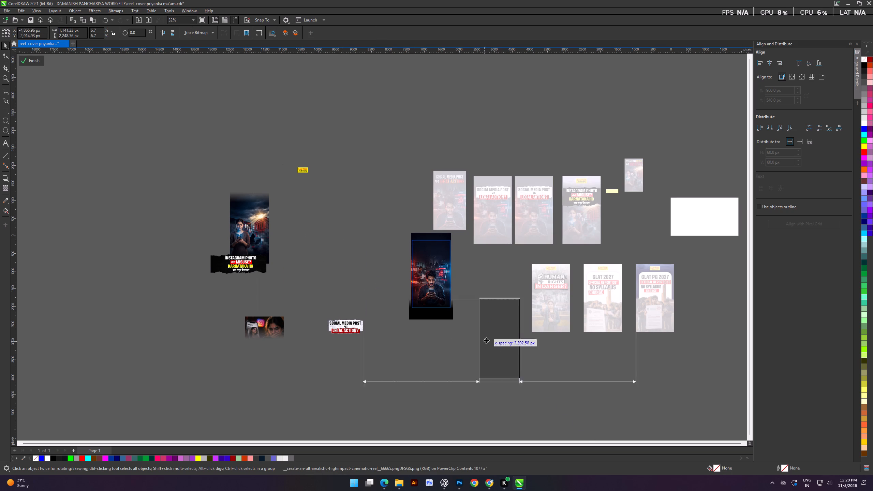
left_click_drag(434, 306, 450, 352)
left_click(27, 62)
Fill the emptied cover frame with black and remove its outline.
left_click_drag(204, 115, 207, 117)
scroll(393, 235, "up", 3)
left_click(428, 314)
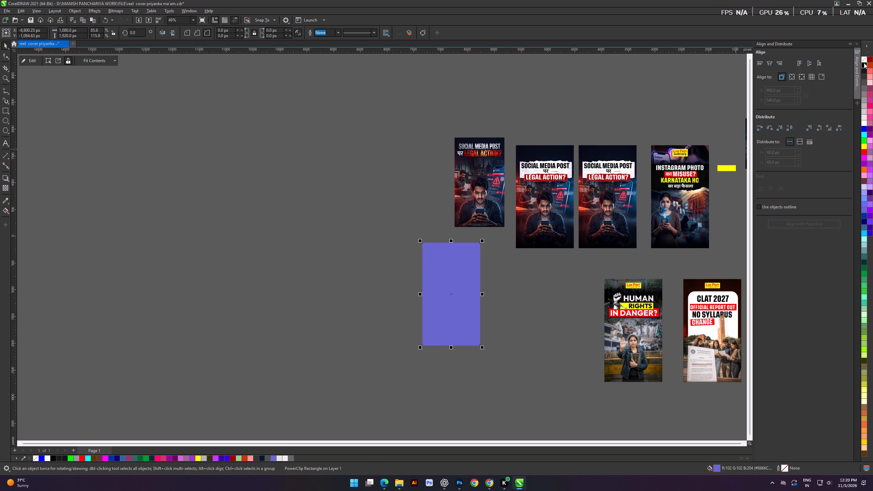
left_click(864, 63)
right_click(864, 58)
left_click(857, 62)
left_click_drag(304, 174, 308, 178)
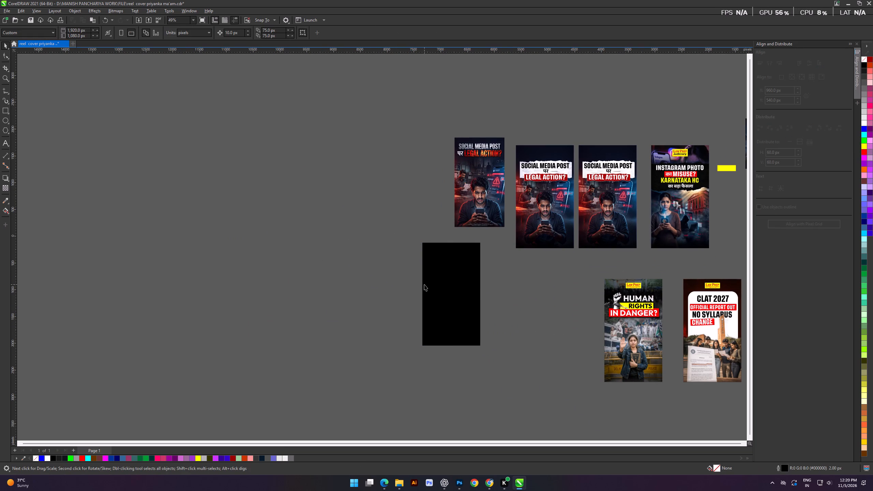
Import the two text-reduced NEET PG Supreme Court images from Downloads and place them beside the black frame.
key("ctrl+i")
left_click(329, 269)
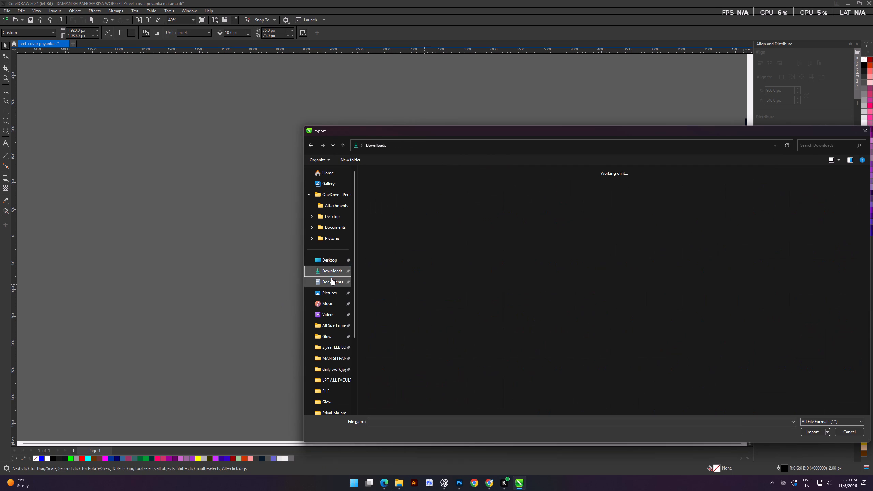
left_click(331, 278)
left_click(332, 273)
left_click(417, 233)
left_click(502, 227, "shift")
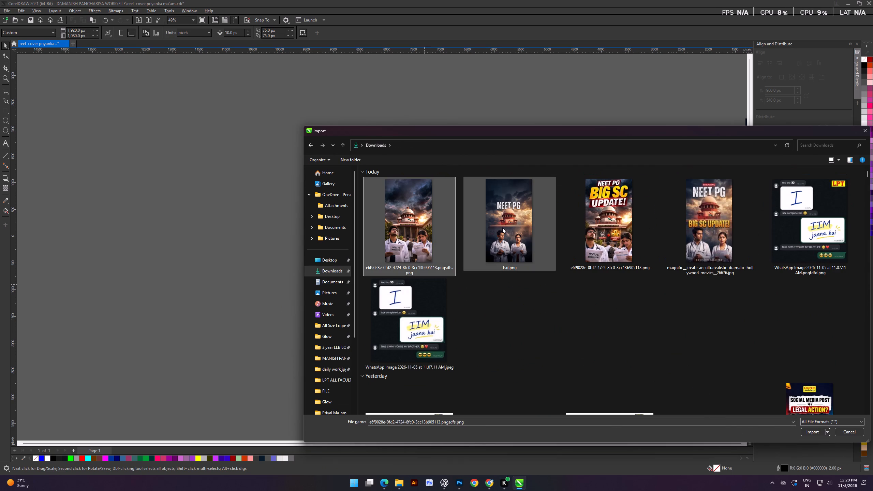
key("Return")
left_click_drag(208, 239, 317, 398)
left_click_drag(347, 236, 402, 351)
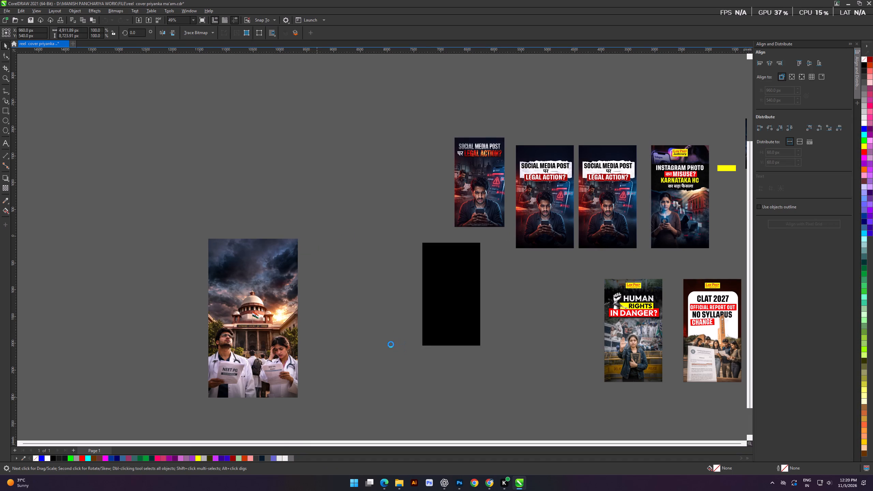
left_click_drag(359, 363, 360, 357)
Place the "NEET PG" titled poster with the two standing doctors inside the black frame as a PowerClip.
scroll(370, 312, "down", 2, "alt")
scroll(403, 288, "up", 3)
scroll(403, 288, "down", 3, "shift")
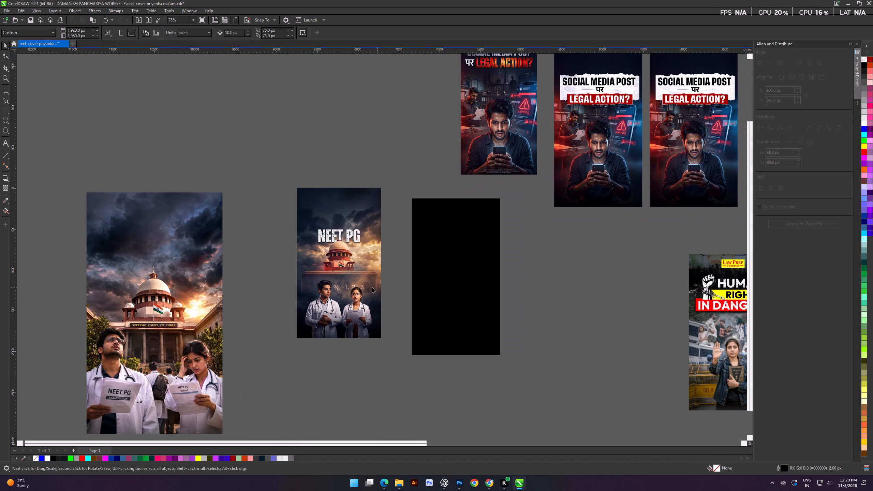
left_click_drag(349, 355, 348, 349)
left_click(345, 291)
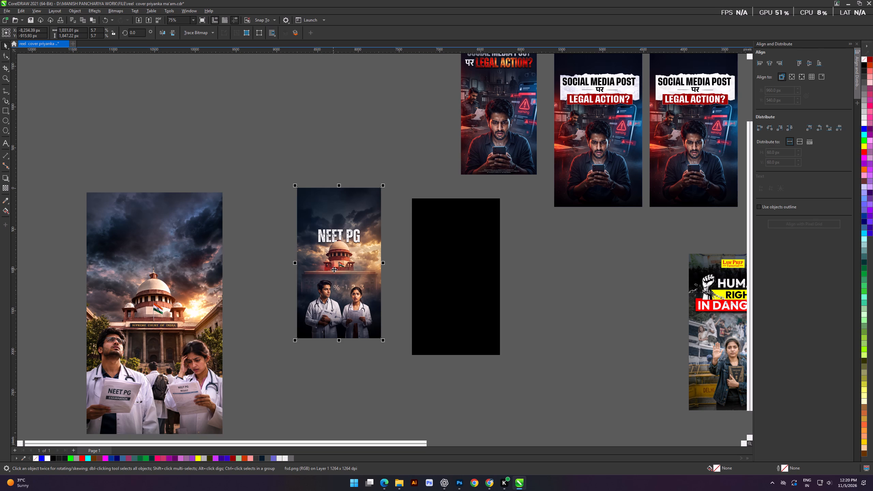
key("d")
left_click(434, 281)
Open the frame's PowerClip contents and enlarge the NEET PG poster to about 1268 by 2272 px.
double_click(439, 279)
scroll(471, 294, "up", 3)
left_click(472, 295)
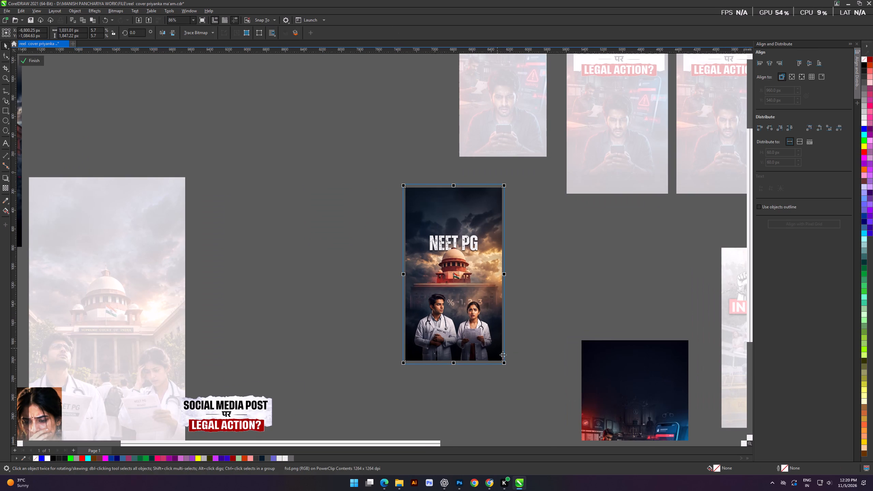
left_click_drag(505, 365, 518, 389, "shift")
scroll(465, 308, "up", 2)
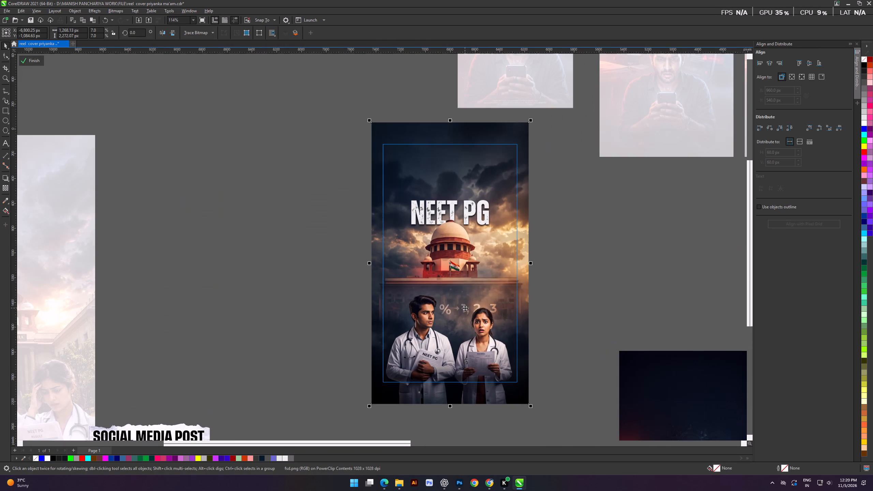
left_click(297, 219)
scroll(452, 239, "up", 2, "alt")
left_click(490, 282)
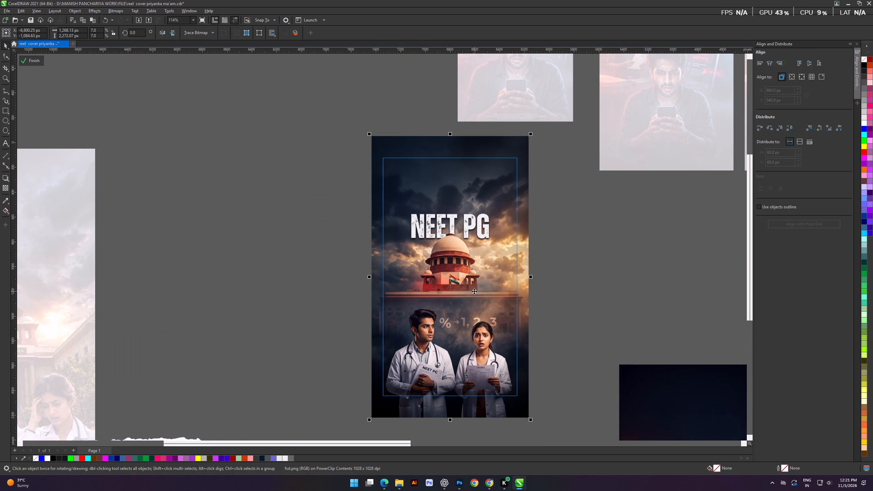
scroll(474, 291, "down", 7)
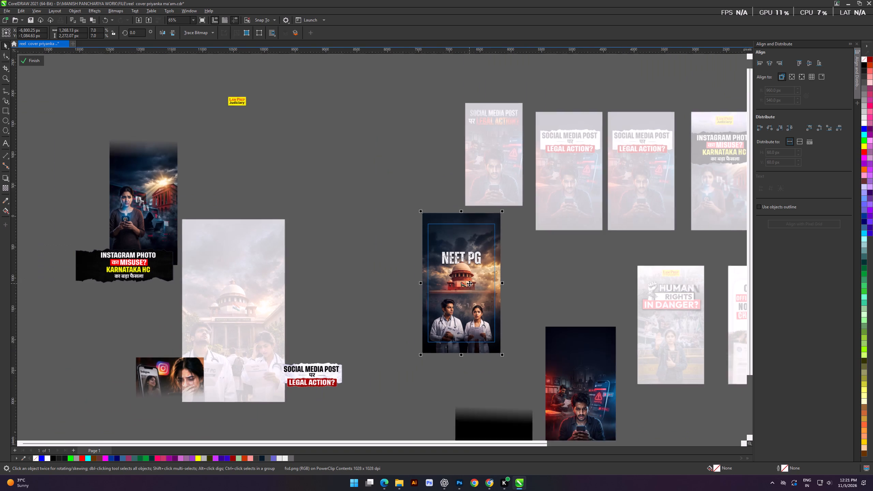
left_click(471, 281)
scroll(463, 277, "up", 3)
Enlarge the NEET PG poster inside the PowerClip to about 1604 by 2873 px and reposition it around the frame.
left_click_drag(469, 281, 469, 268)
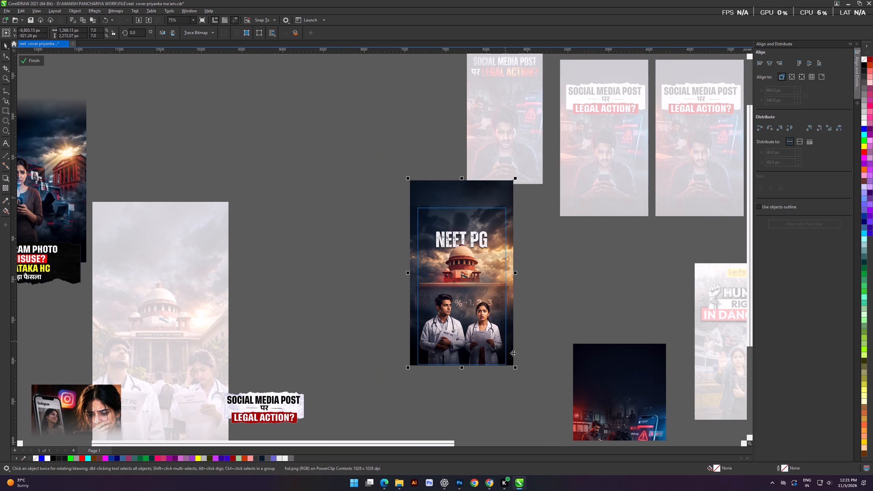
left_click_drag(516, 368, 527, 385, "shift")
left_click_drag(468, 255, 470, 263)
key("Down")
key("Down")
key("Down")
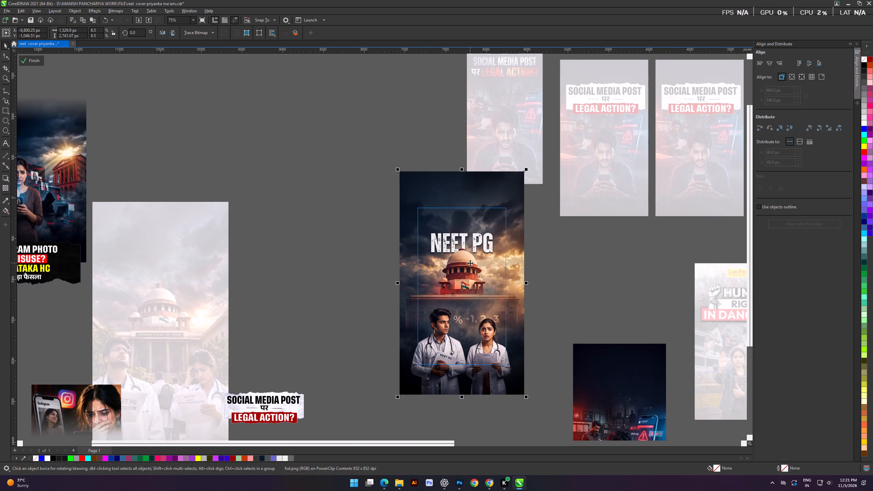
scroll(524, 381, "up", 2)
left_click_drag(526, 401, 531, 410, "shift")
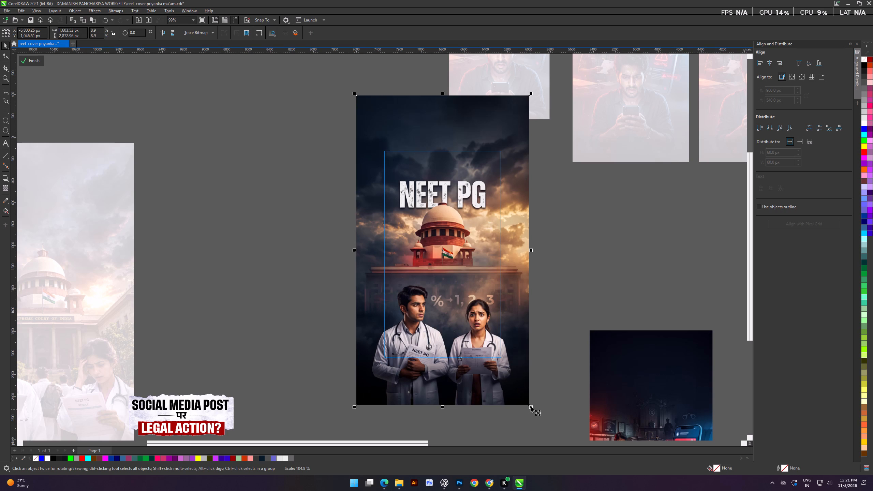
left_click(252, 243)
Fade out the NEET PG poster below the court dome with a vertical fountain transparency and finish editing the PowerClip.
scroll(415, 255, "down", 2, "alt")
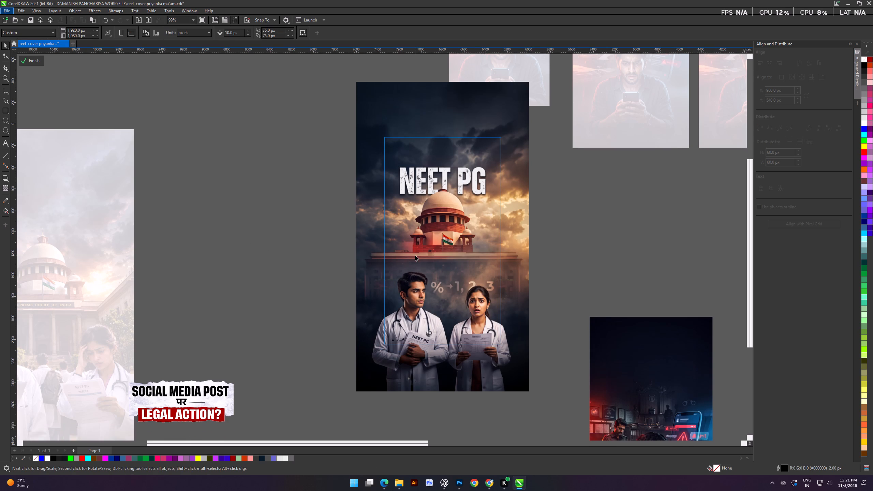
scroll(415, 255, "down", 2)
scroll(415, 255, "up", 5, "shift")
left_click(4, 188)
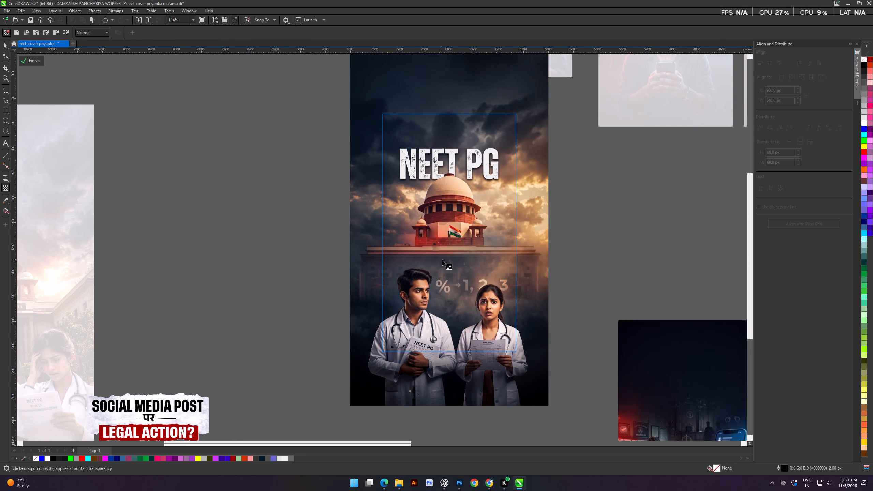
scroll(442, 260, "up", 5)
left_click_drag(462, 230, 463, 271)
left_click_drag(463, 232, 463, 262)
left_click(28, 63)
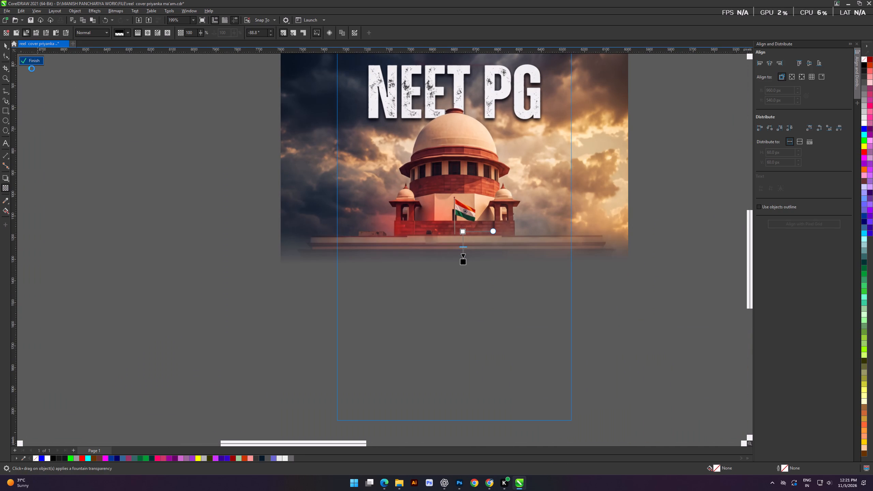
left_click(54, 114)
Disconnect the OnePlus Nord Buds 3 in the Bluetooth settings.
left_click(827, 484)
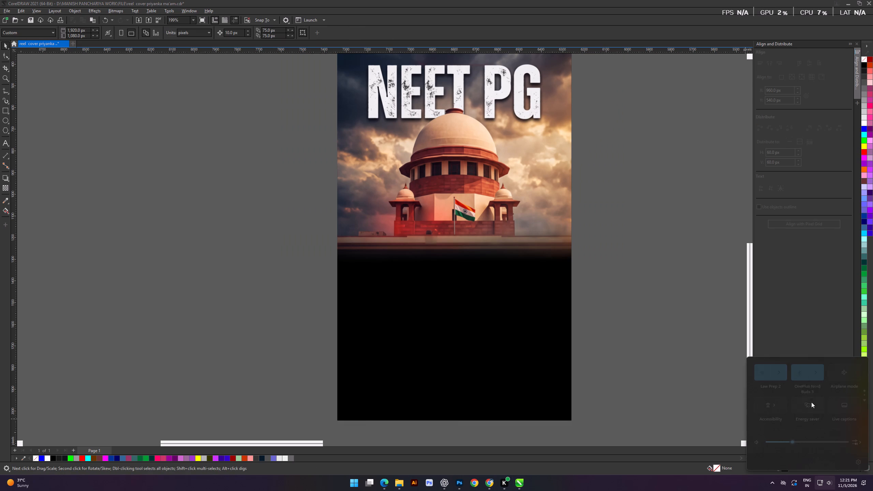
left_click(818, 379)
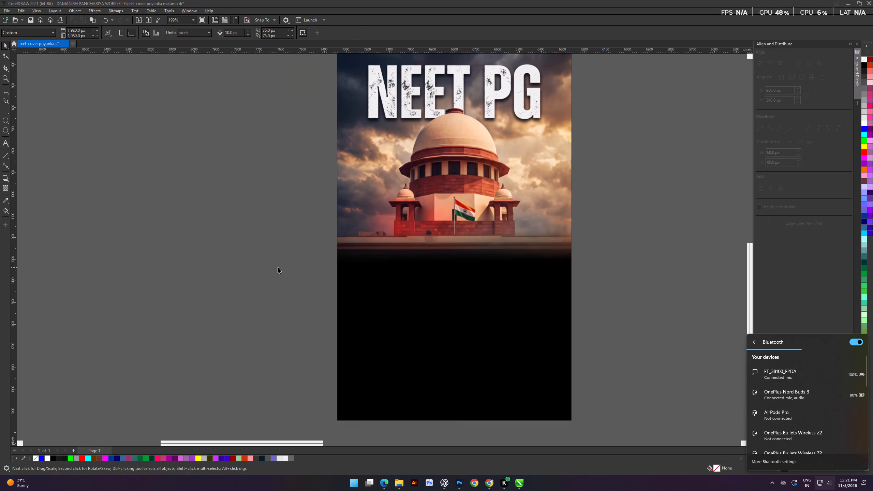
left_click(850, 392)
left_click(852, 412)
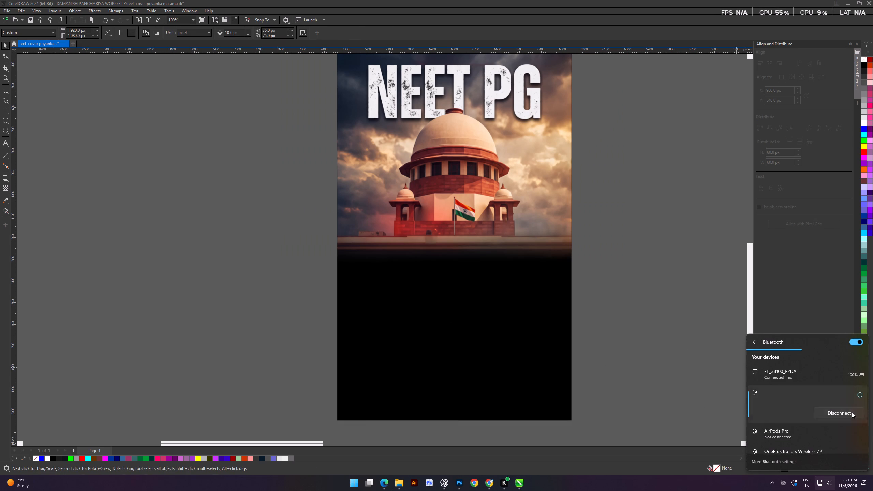
left_click(674, 489)
Reopen the frame's PowerClip contents, nudge the faded NEET PG poster slightly upward, and finish editing.
scroll(327, 242, "down", 3)
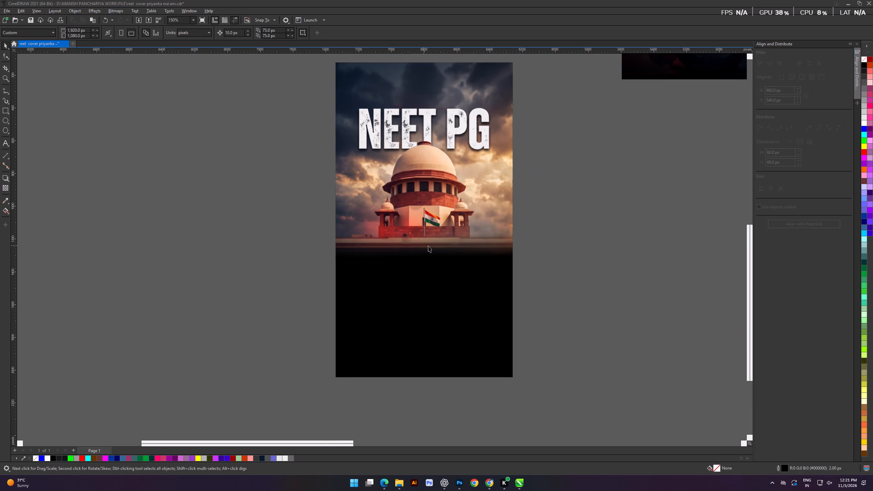
scroll(428, 246, "up", 6)
scroll(428, 246, "down", 12)
scroll(388, 235, "up", 5, "shift")
left_click(369, 242)
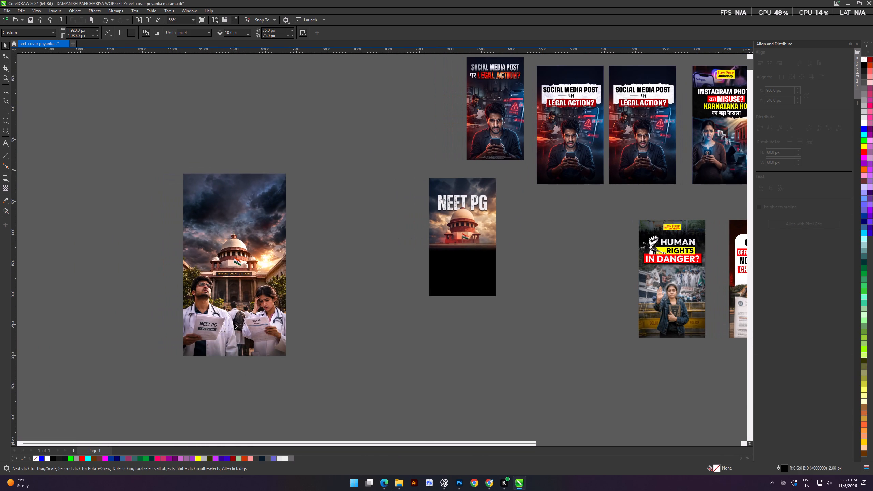
left_click(235, 289)
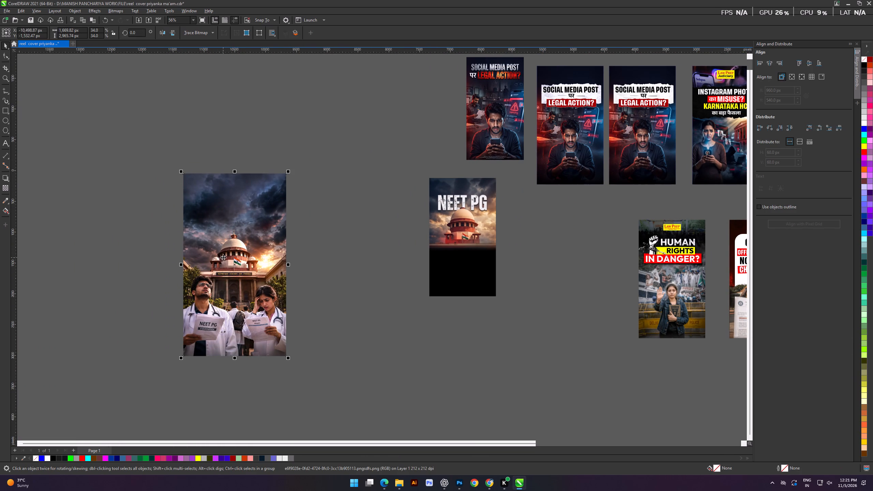
scroll(223, 257, "up", 1)
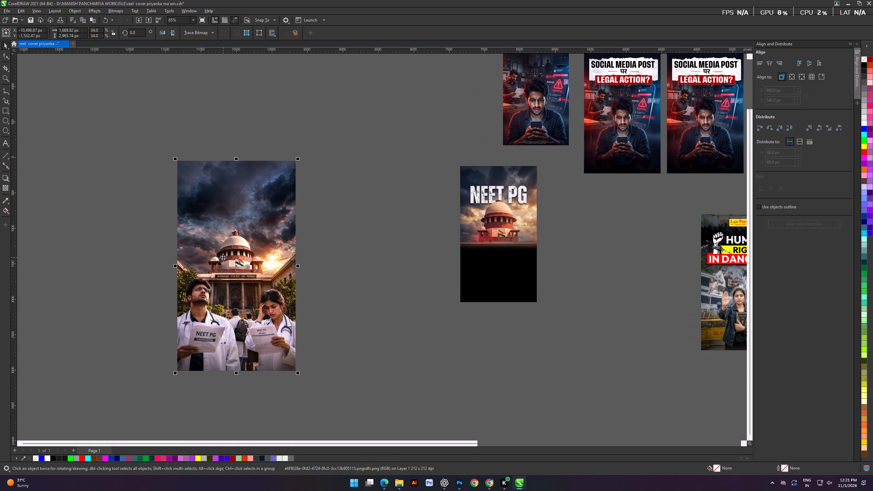
double_click(518, 206)
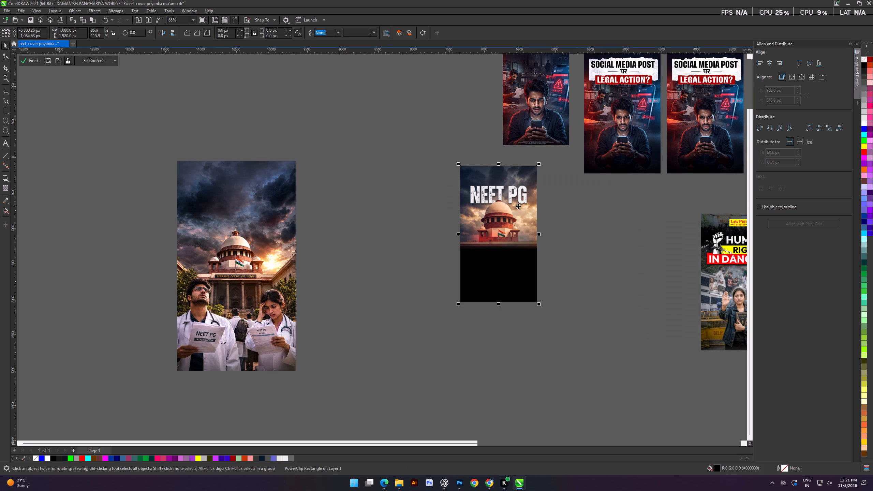
left_click(513, 198)
key("Up")
key("Up")
key("Up")
key("Up")
key("Up")
key("Up")
key("Up")
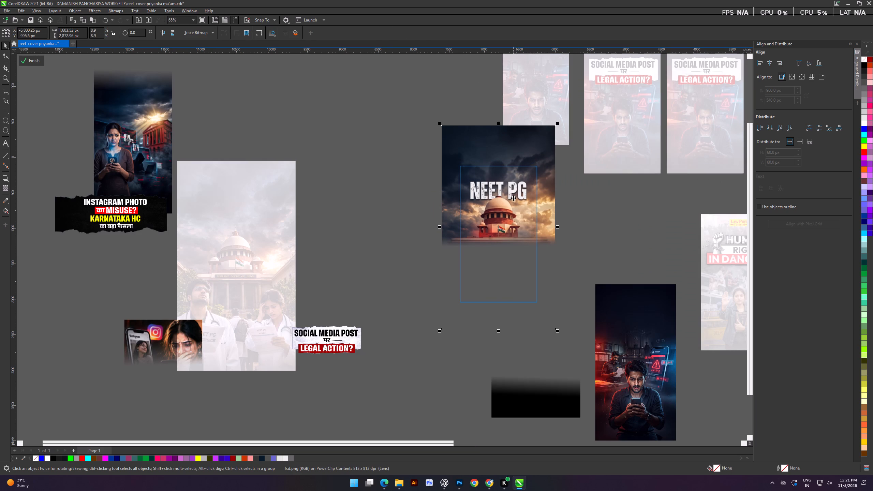
left_click(30, 57)
left_click(267, 81)
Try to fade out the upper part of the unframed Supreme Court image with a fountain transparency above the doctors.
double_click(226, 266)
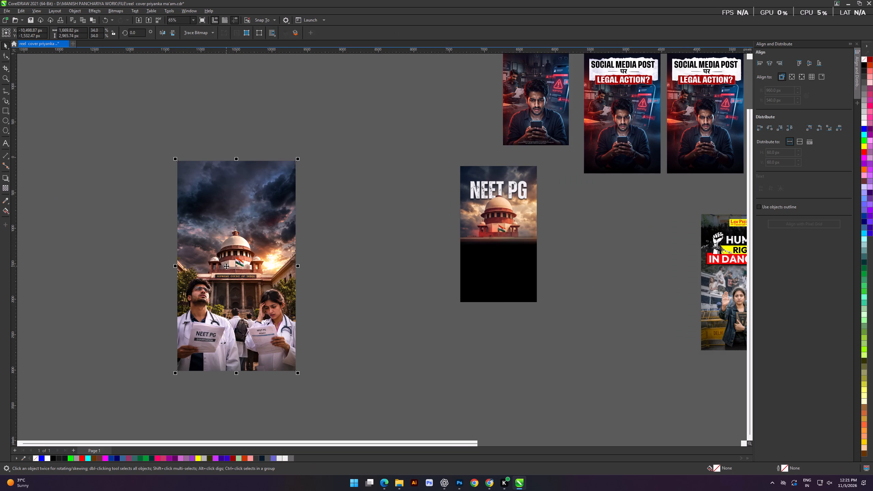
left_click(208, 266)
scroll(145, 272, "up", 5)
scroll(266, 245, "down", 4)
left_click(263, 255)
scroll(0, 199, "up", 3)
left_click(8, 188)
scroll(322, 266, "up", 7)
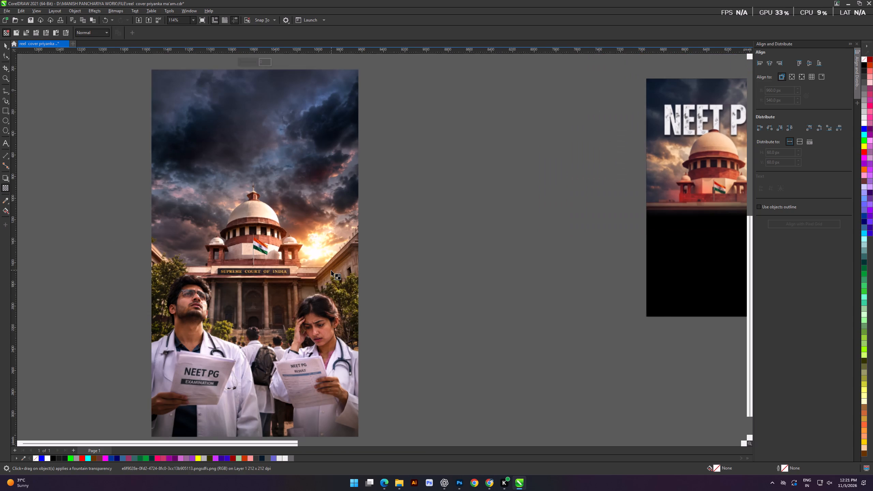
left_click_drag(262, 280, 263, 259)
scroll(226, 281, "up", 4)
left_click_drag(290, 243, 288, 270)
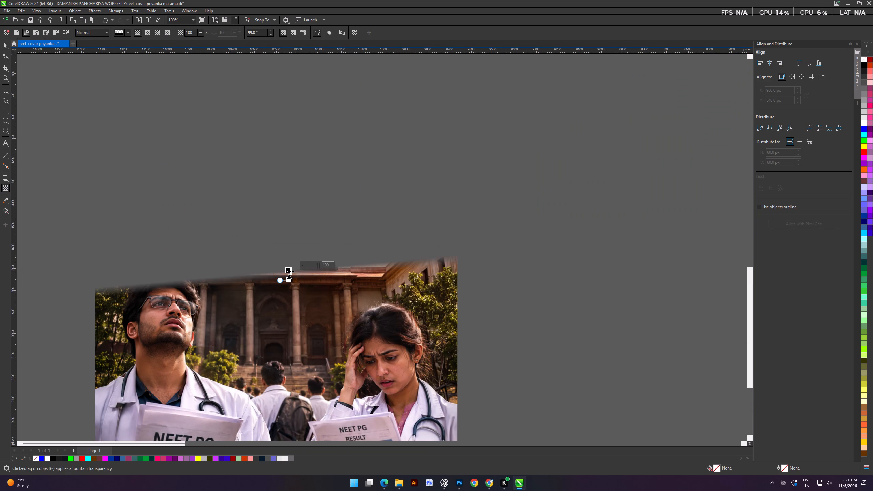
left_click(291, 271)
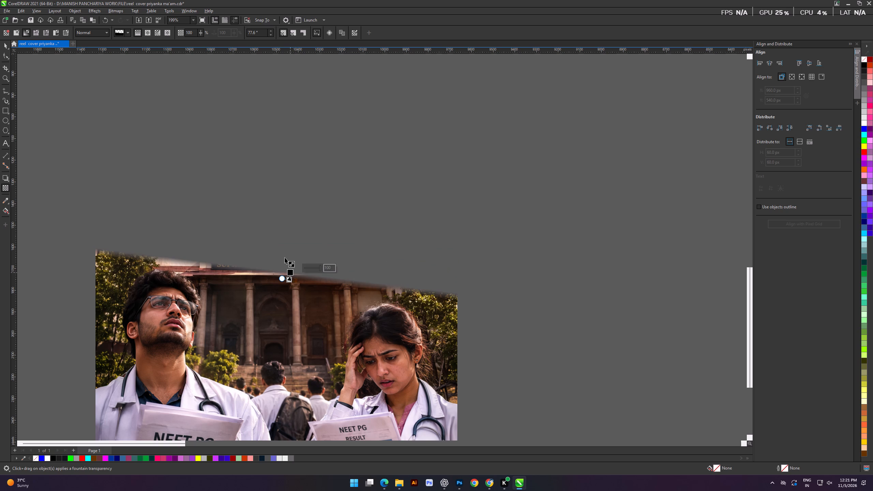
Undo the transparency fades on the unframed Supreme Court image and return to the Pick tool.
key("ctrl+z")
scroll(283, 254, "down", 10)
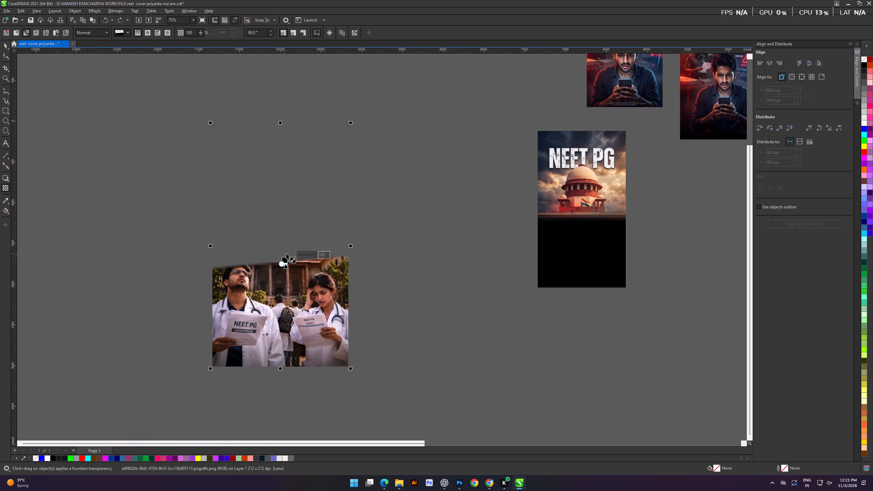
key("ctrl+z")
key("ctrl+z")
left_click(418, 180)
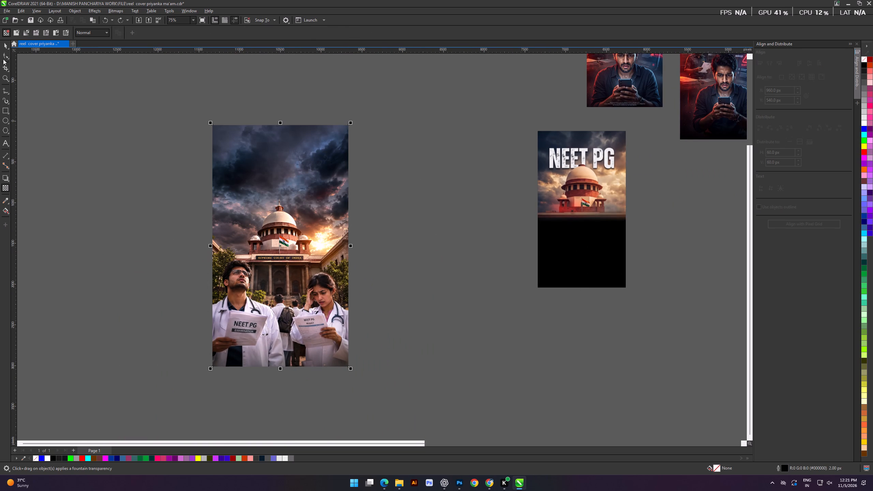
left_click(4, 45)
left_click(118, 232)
Switch to Photoshop, bring up the "NEET PG" titled poster document and activate the Selection Brush.
left_click(457, 485)
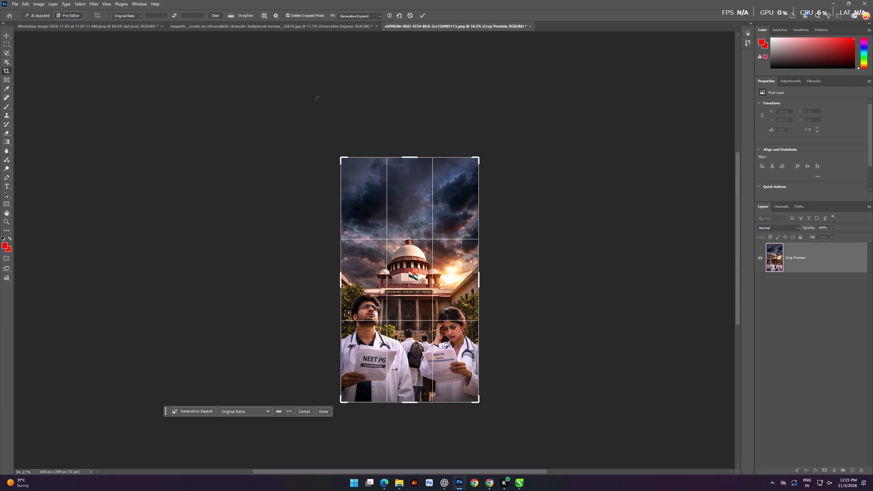
left_click(343, 27)
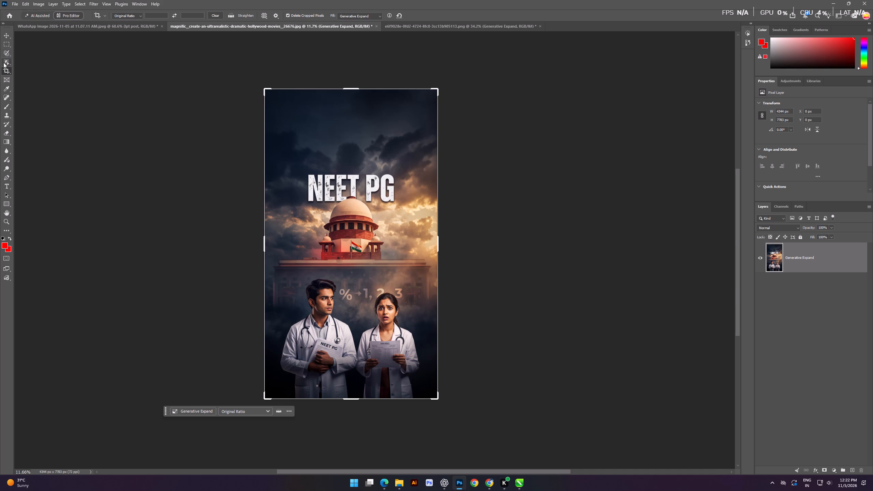
left_click(7, 54)
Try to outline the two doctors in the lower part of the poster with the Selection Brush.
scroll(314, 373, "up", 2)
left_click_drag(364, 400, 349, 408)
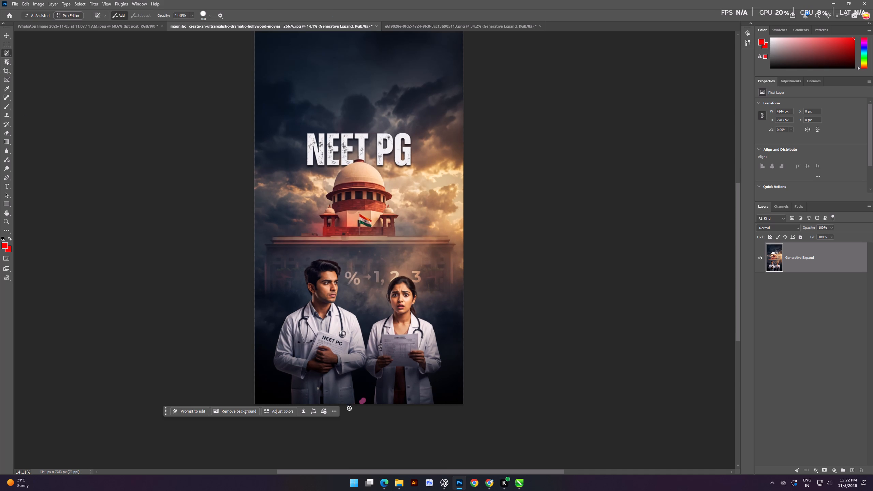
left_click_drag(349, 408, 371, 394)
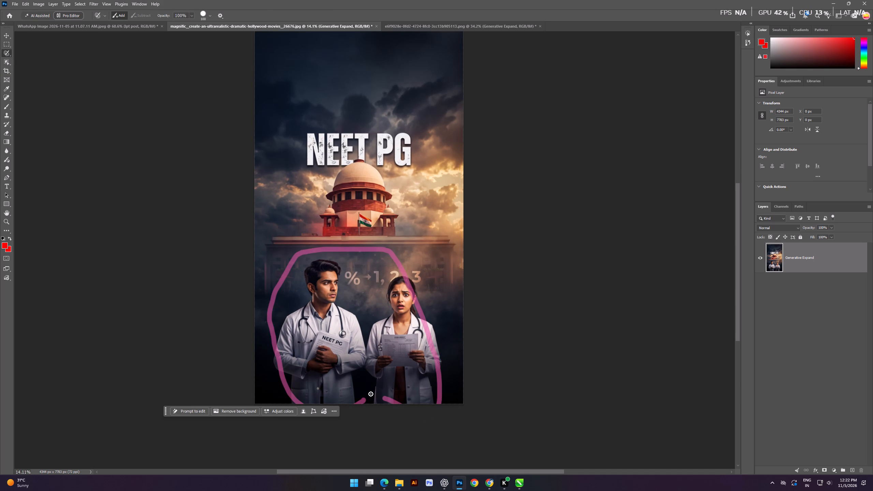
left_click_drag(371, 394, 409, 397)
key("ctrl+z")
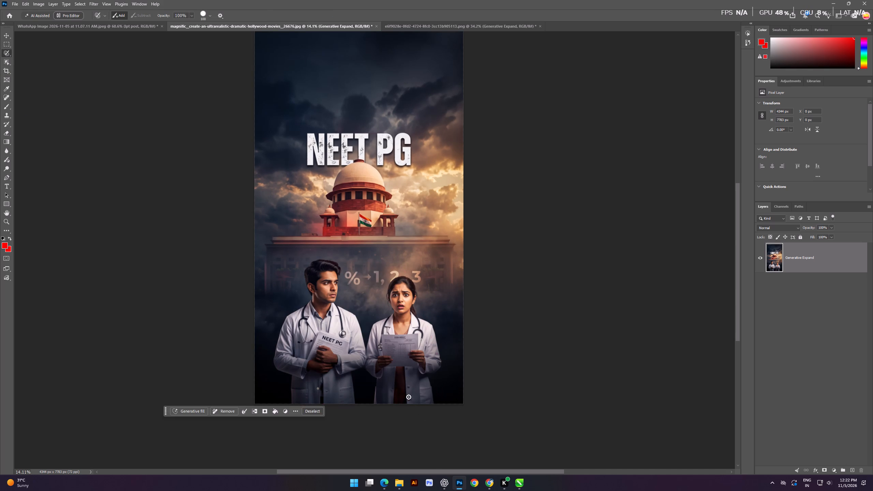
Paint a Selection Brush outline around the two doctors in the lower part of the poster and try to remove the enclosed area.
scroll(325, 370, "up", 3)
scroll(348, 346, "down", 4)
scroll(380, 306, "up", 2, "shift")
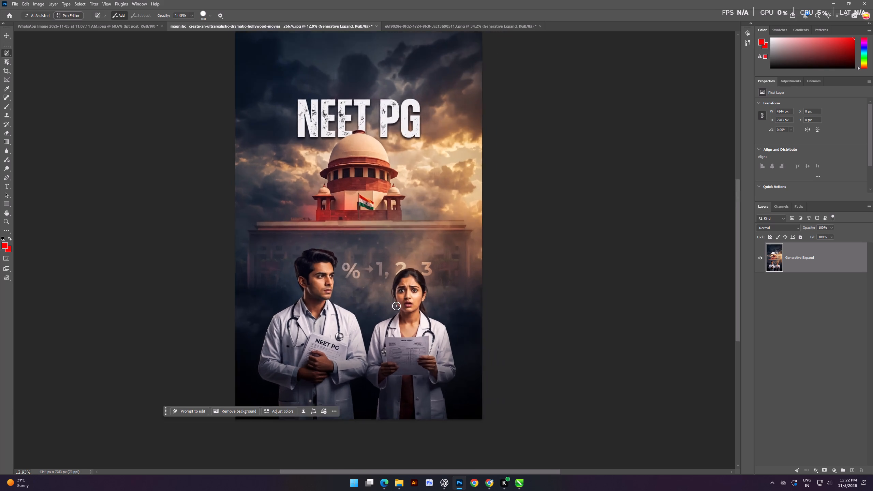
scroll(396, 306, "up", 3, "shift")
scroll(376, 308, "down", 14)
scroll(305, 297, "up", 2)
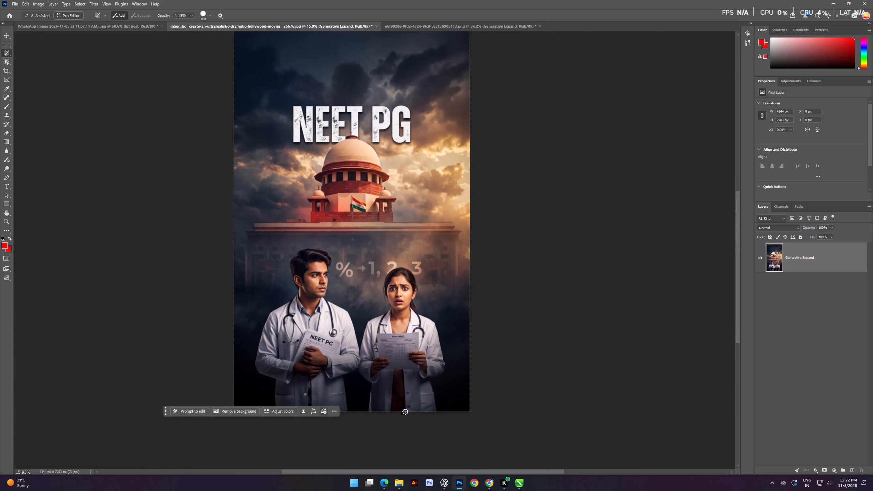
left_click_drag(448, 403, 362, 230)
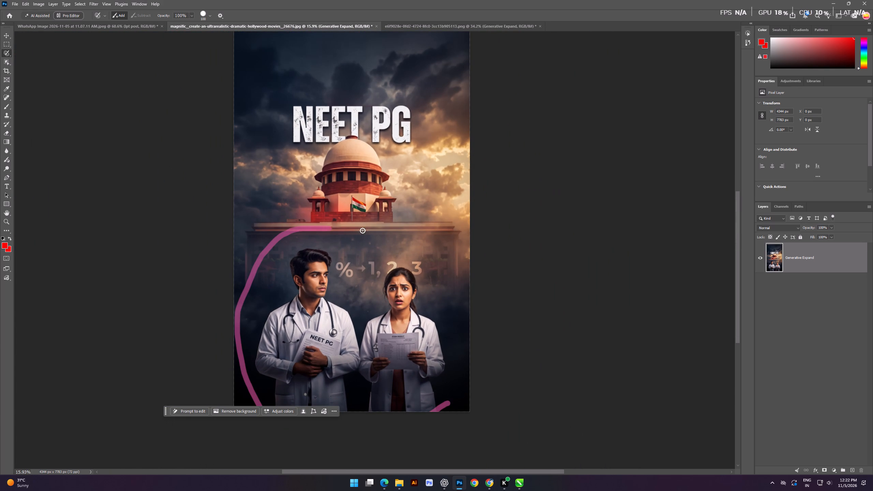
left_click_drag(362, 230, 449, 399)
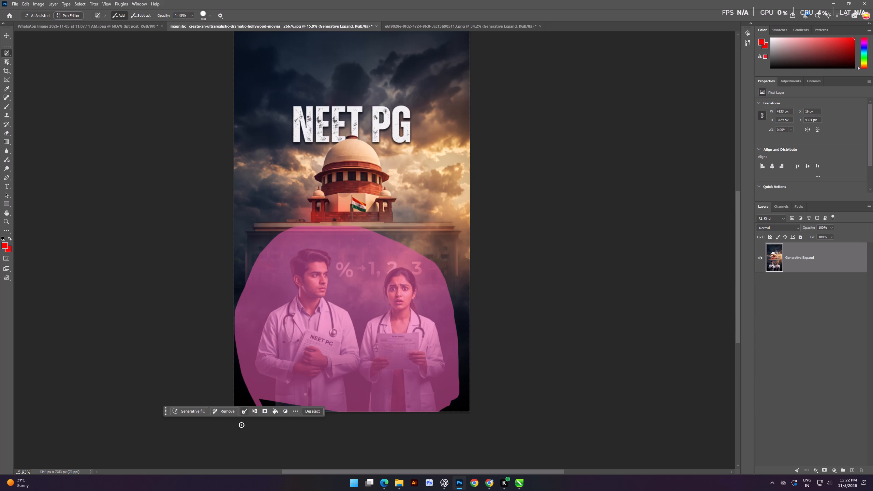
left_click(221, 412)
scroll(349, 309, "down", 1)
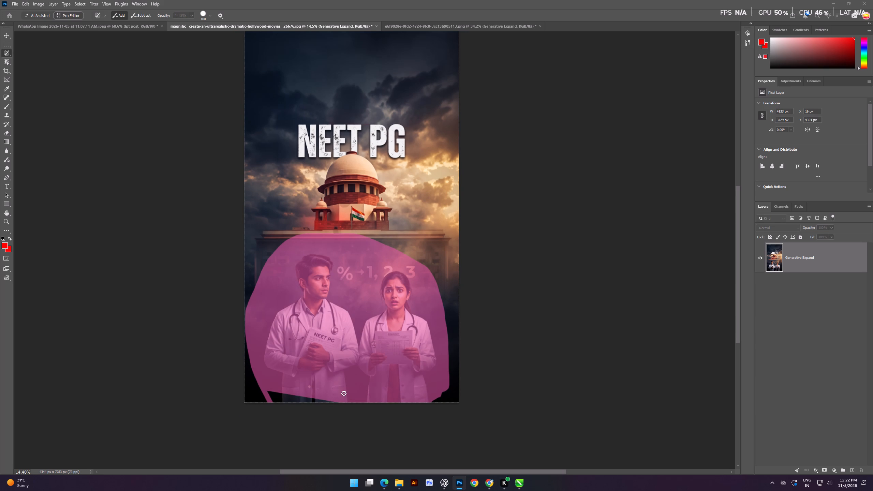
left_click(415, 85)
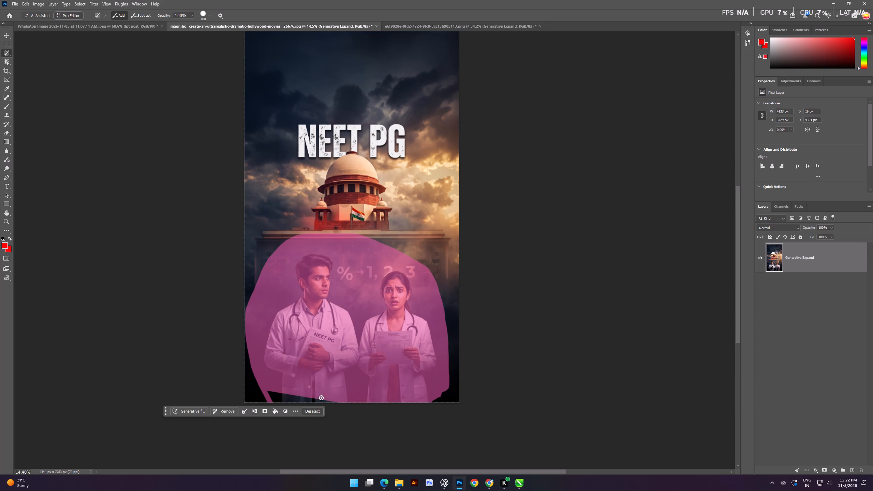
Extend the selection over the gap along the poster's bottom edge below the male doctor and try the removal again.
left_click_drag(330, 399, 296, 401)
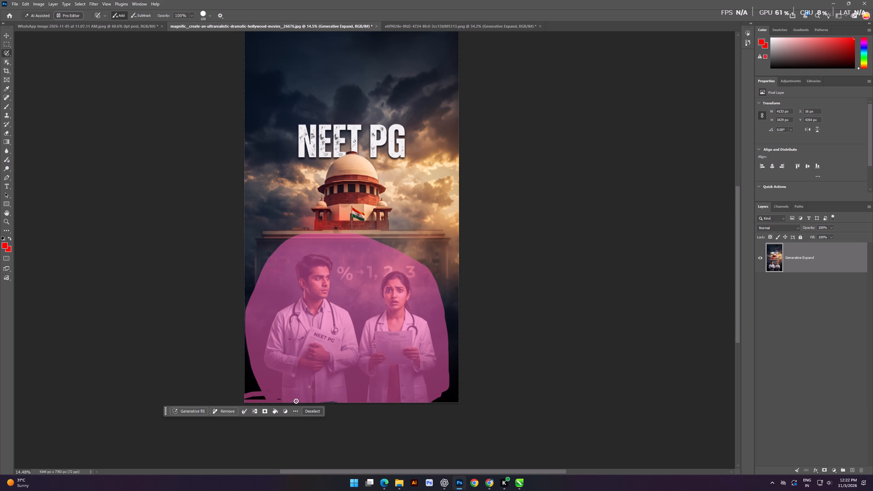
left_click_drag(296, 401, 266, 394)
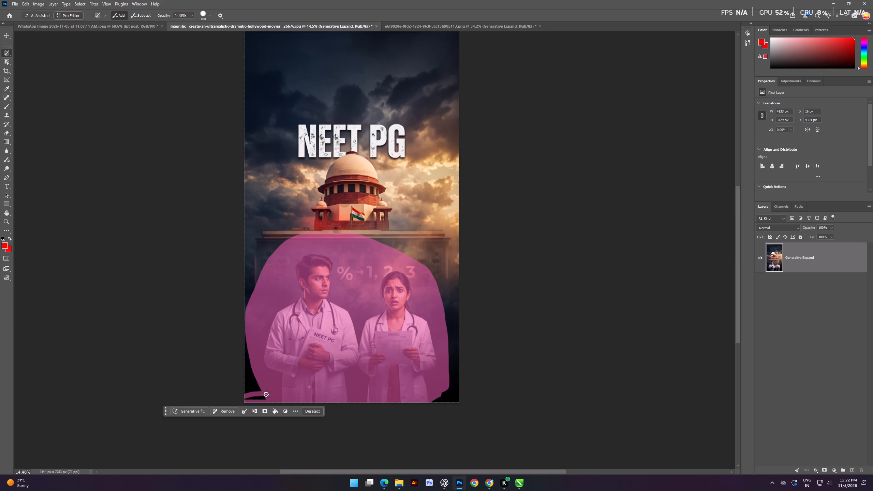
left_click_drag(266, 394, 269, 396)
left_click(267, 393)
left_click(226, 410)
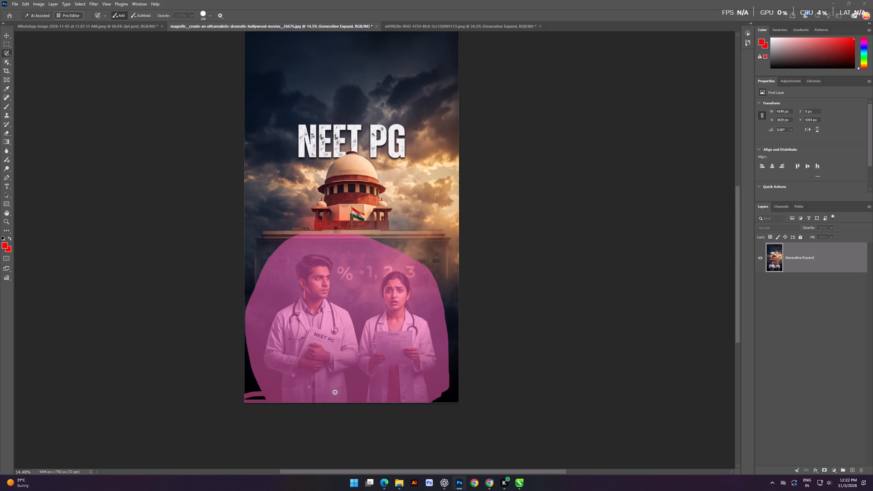
Switch to CorelDRAW and examine the unframed Supreme Court image with the two doctors.
key("alt+Tab")
scroll(388, 214, "down", 2, "shift")
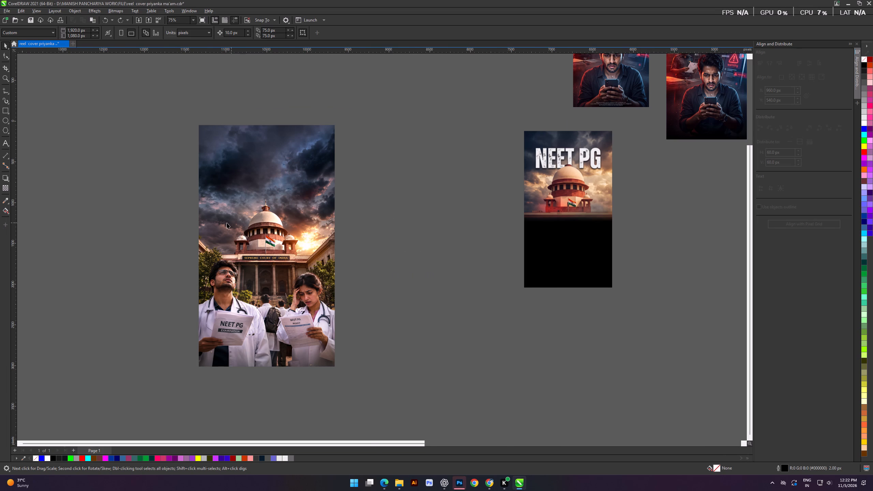
scroll(226, 223, "up", 2)
scroll(255, 243, "up", 2, "shift")
scroll(311, 247, "down", 1)
scroll(303, 248, "up", 2, "shift")
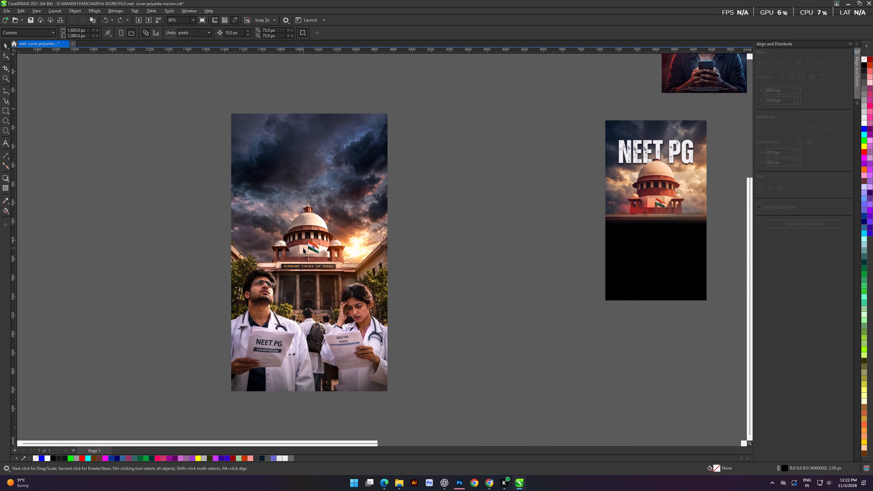
left_click(154, 225)
scroll(223, 225, "up", 2, "shift")
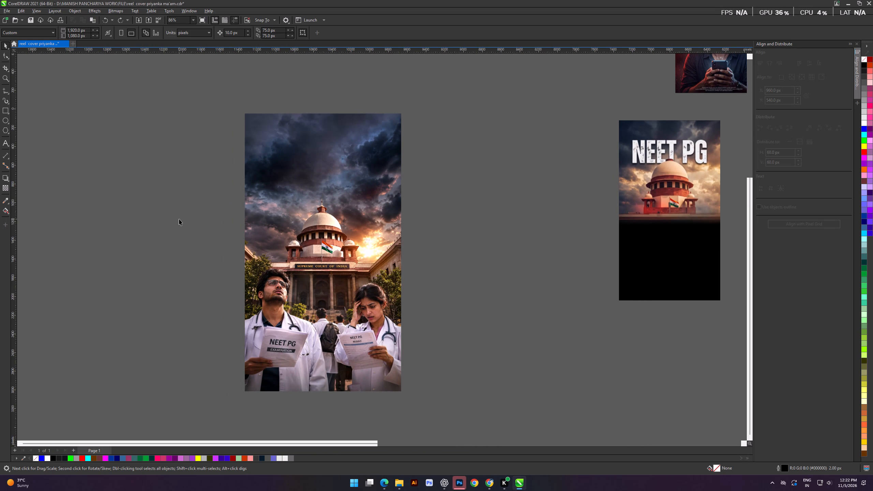
key("Return")
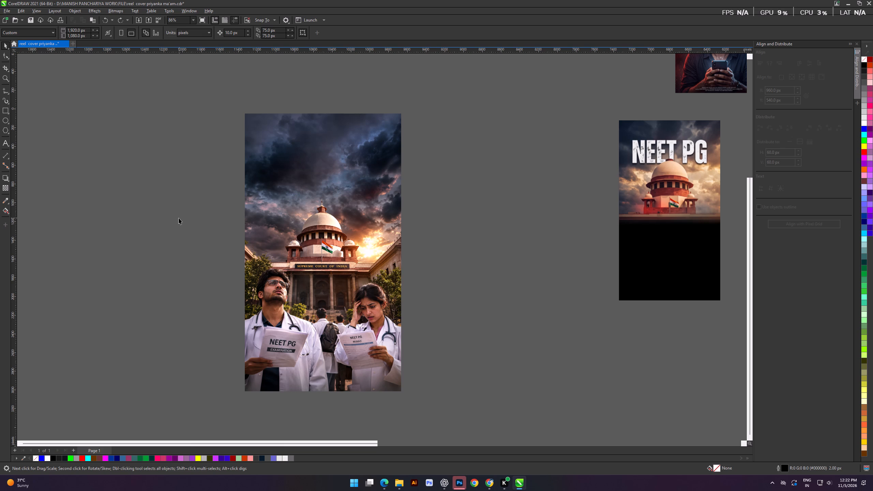
scroll(262, 174, "down", 3)
Switch back to Photoshop, cancel the running removal and bring up the Supreme Court of India image document.
key("alt+Tab")
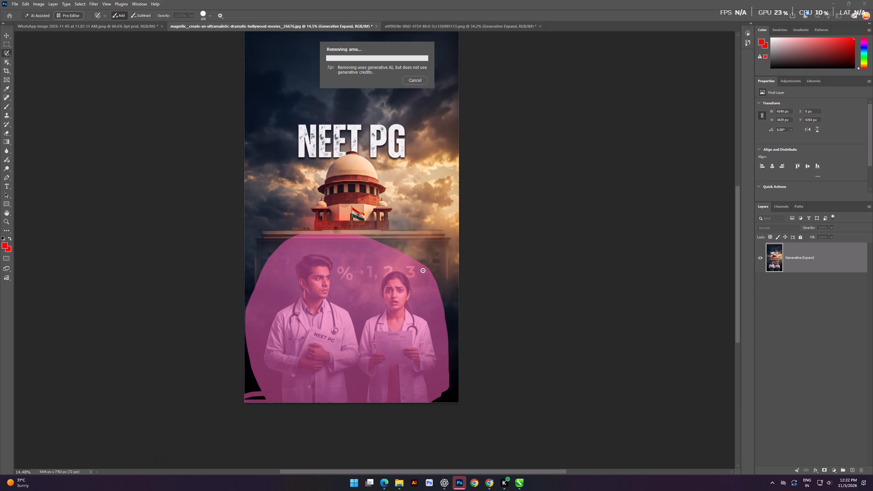
left_click(448, 26)
left_click(446, 28)
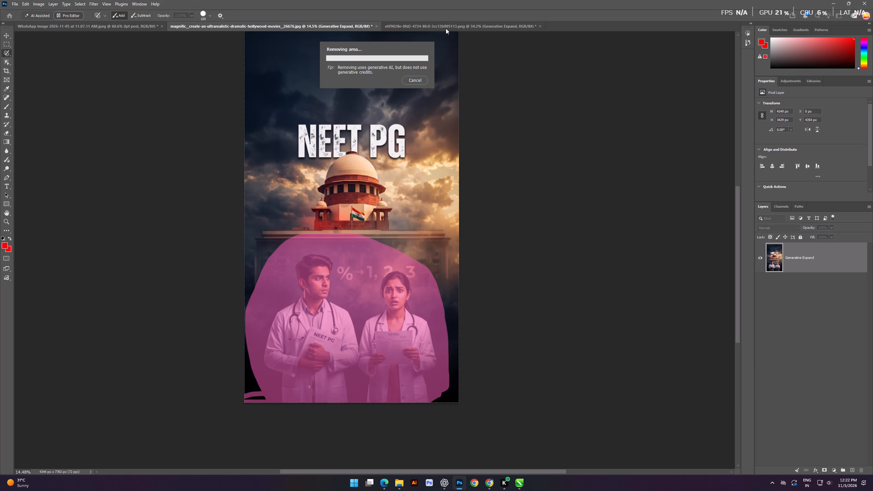
double_click(442, 28)
left_click(416, 81)
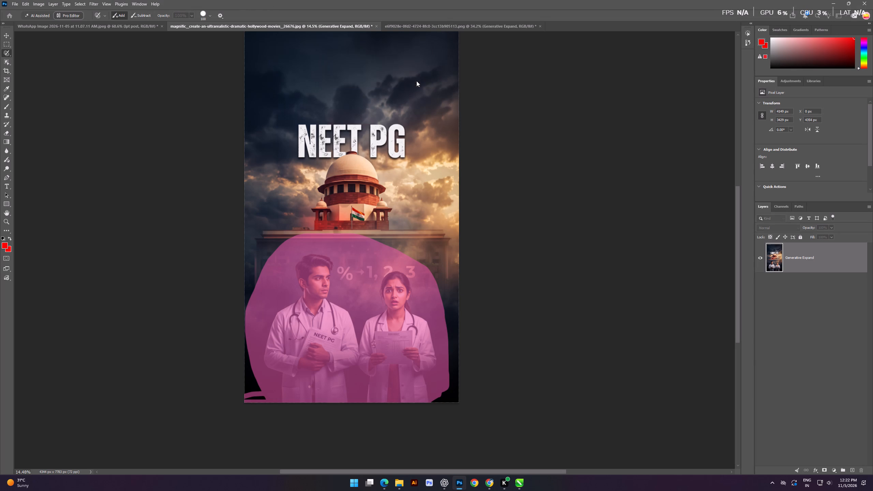
left_click(423, 29)
scroll(428, 309, "up", 2)
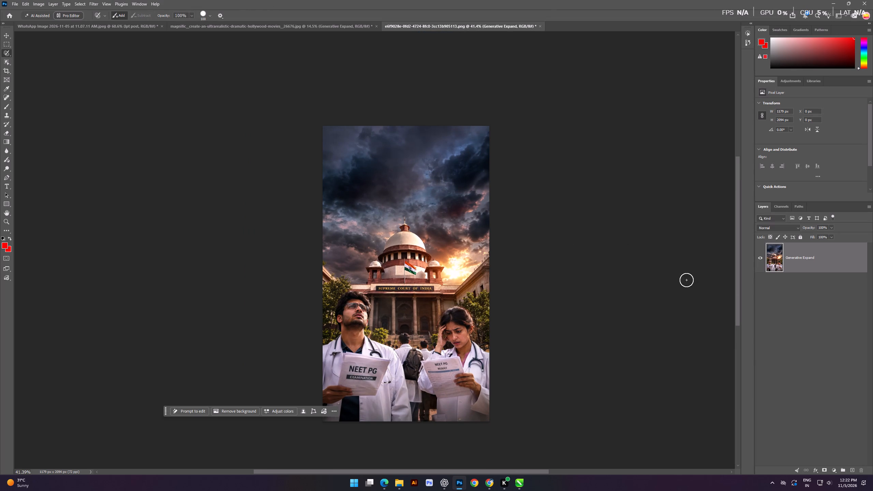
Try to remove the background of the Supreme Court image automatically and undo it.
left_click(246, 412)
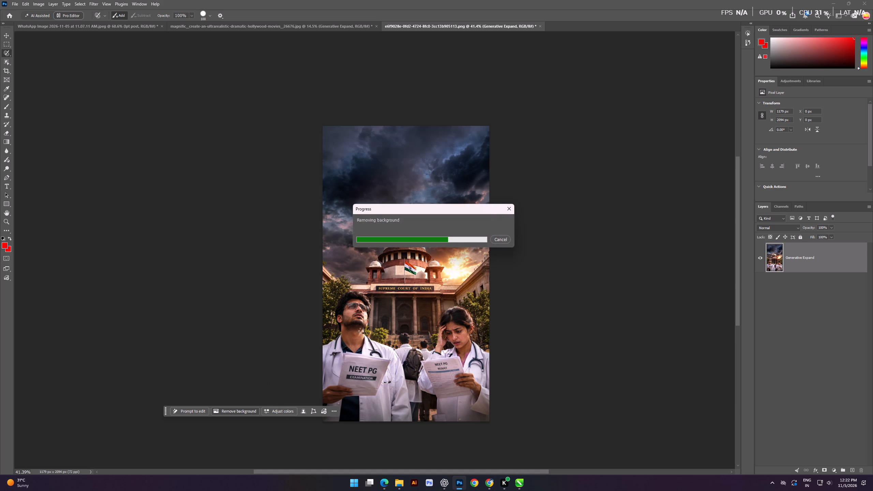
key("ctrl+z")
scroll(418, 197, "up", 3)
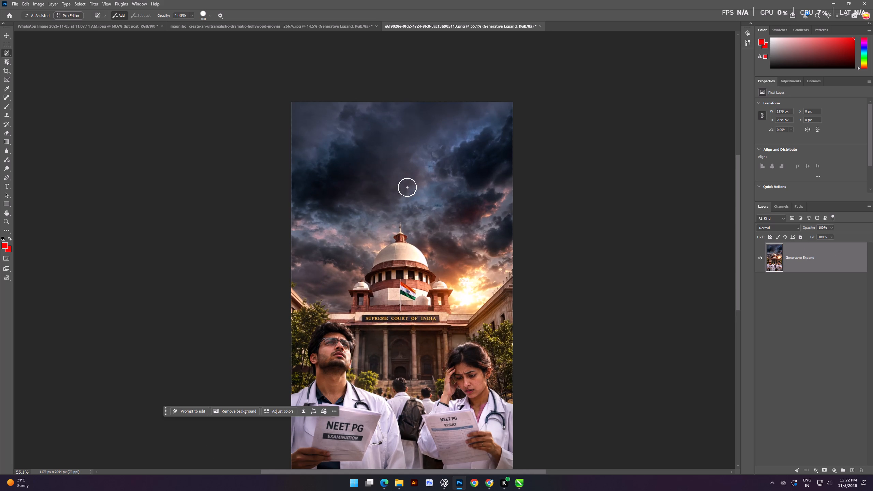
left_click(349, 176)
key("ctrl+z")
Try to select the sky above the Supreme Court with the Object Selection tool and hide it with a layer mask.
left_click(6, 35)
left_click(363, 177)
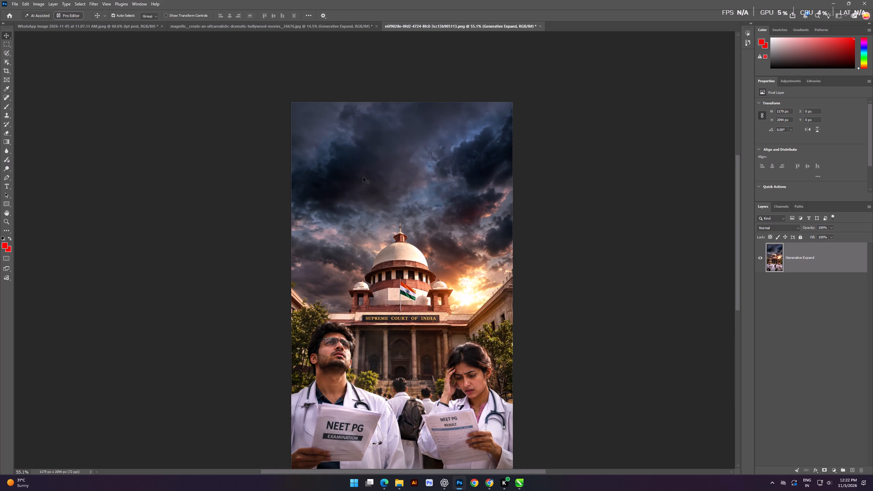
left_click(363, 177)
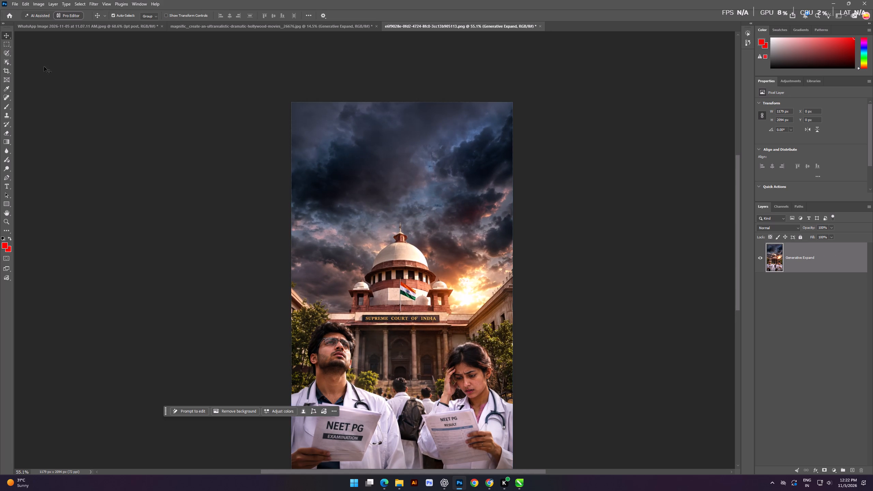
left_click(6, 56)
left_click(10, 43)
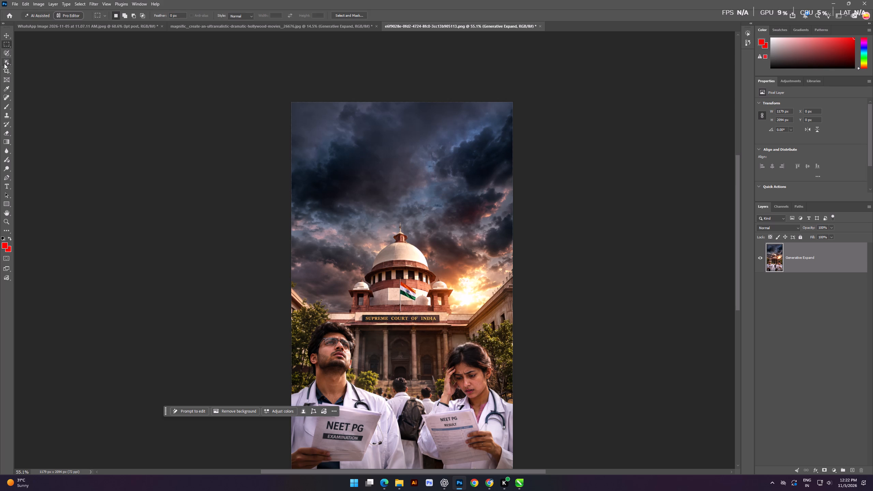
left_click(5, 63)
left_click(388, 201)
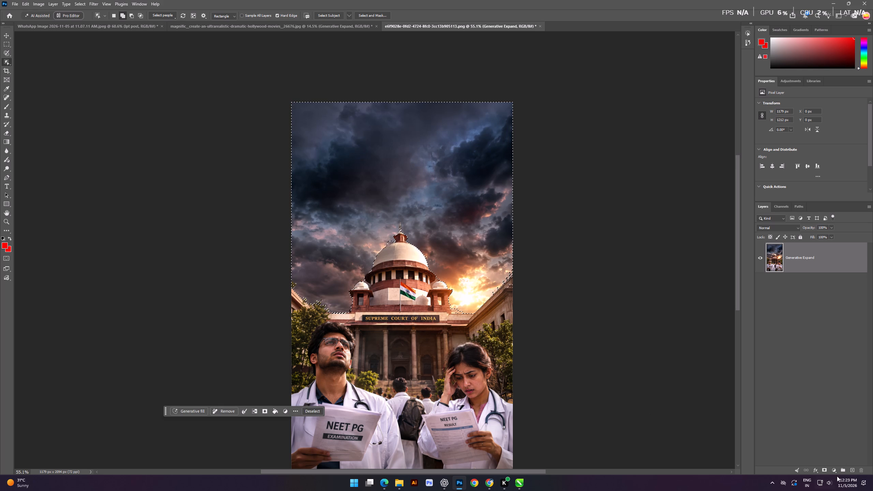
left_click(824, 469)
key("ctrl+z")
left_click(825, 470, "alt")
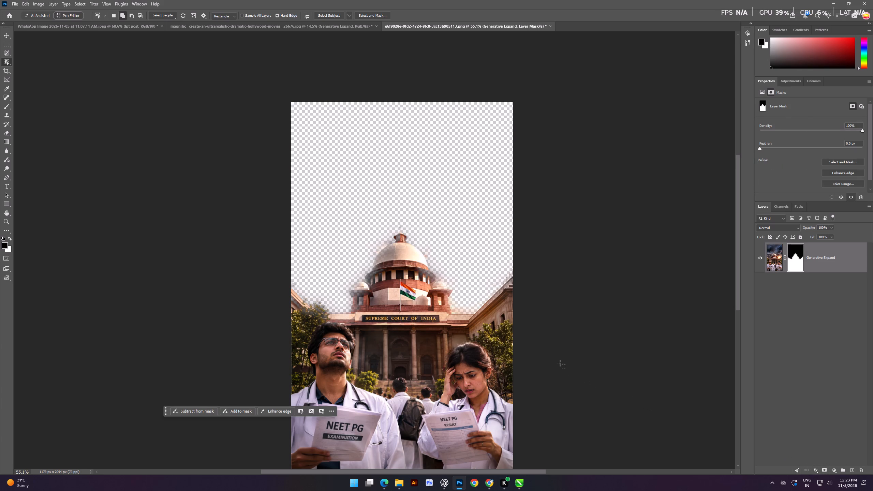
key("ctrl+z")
Clear the selection and trace the sky with the Magnetic Lasso, passing loosely around the dome and along the side rooflines.
scroll(399, 218, "up", 4)
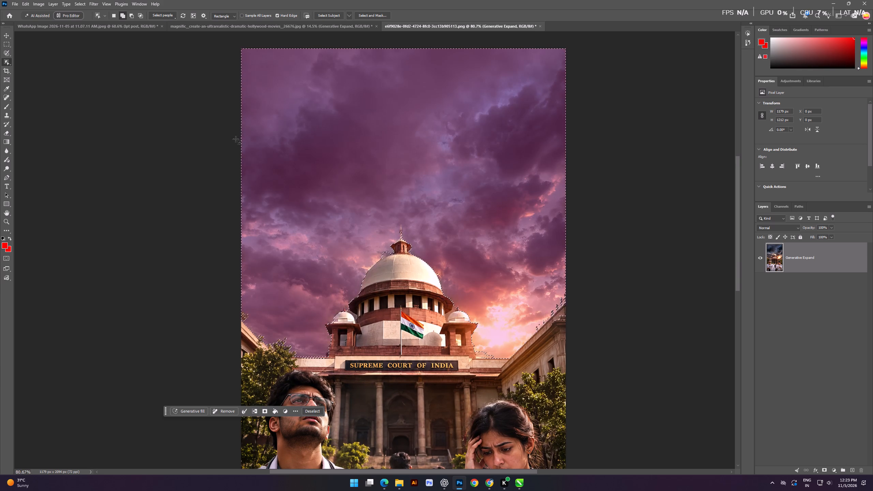
left_click(6, 43)
left_click(23, 74)
right_click(11, 65)
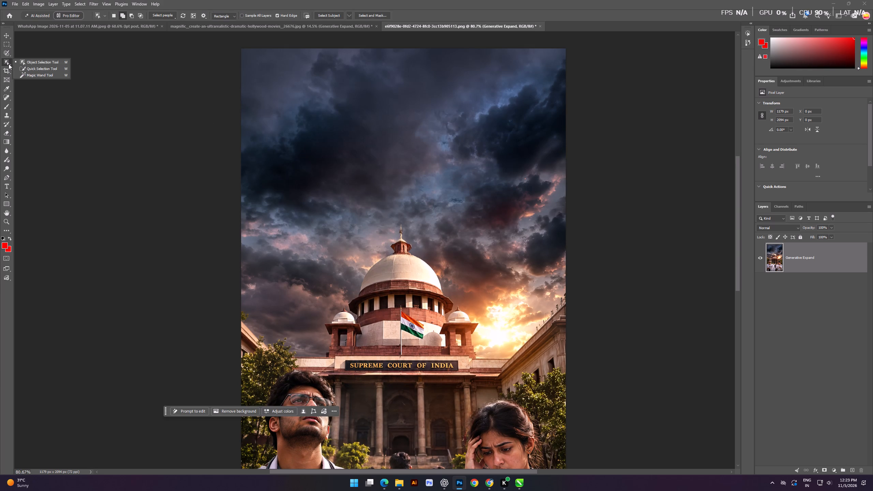
right_click(11, 74)
right_click(12, 57)
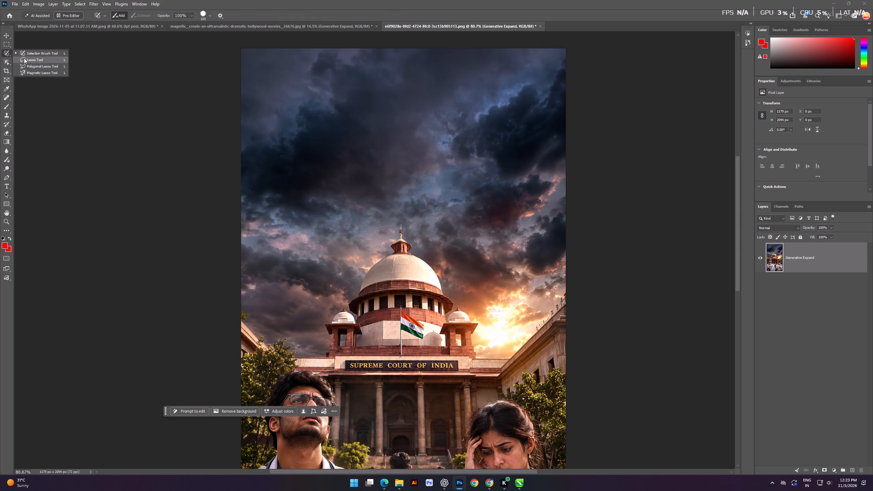
left_click(42, 72)
scroll(381, 365, "up", 4)
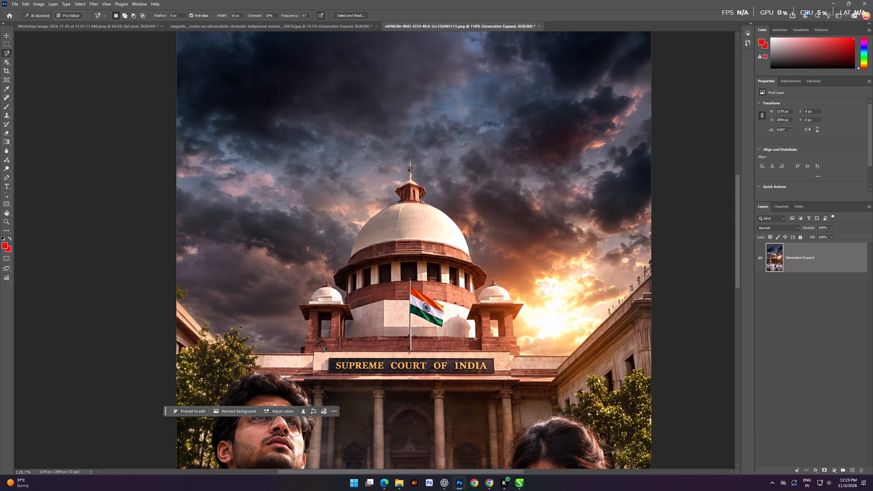
left_click(177, 275)
scroll(177, 275, "down", 3)
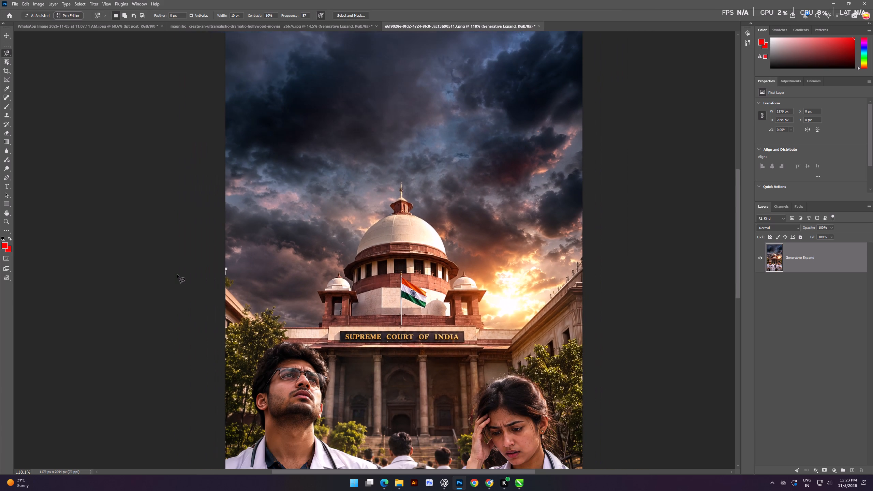
scroll(202, 90, "down", 4)
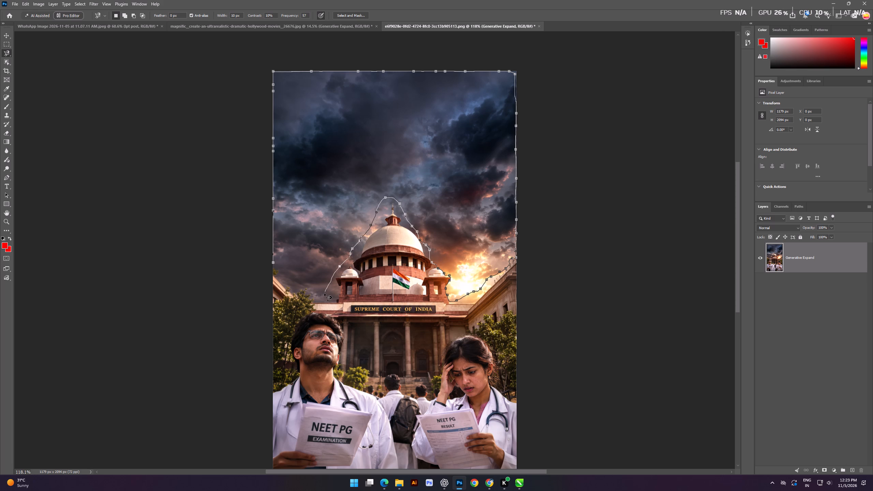
left_click(272, 262)
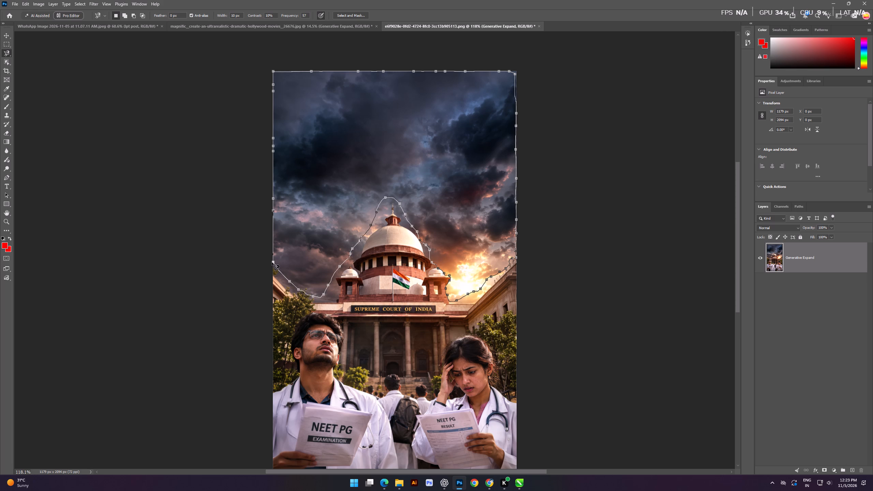
left_click(272, 262)
double_click(274, 263)
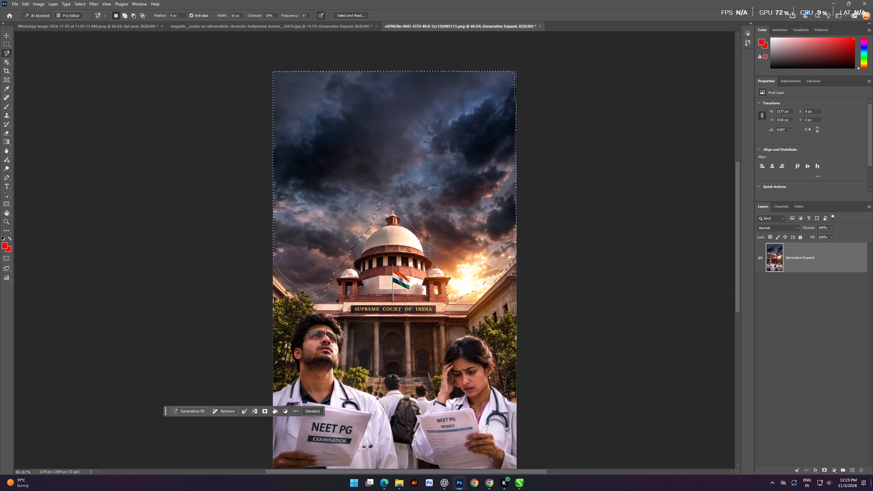
Hide the selected sky with a layer mask on the Supreme Court image, and return to the Move tool.
left_click(822, 472, "alt")
scroll(344, 233, "up", 1)
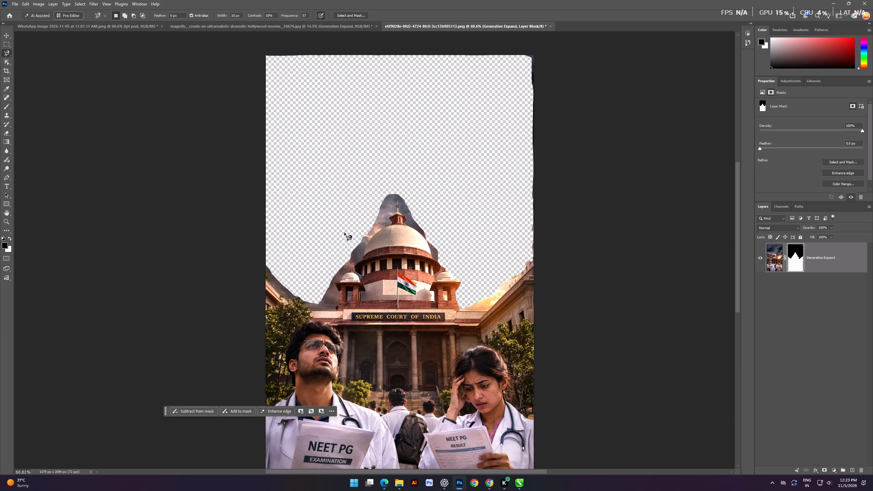
scroll(344, 233, "up", 2)
left_click(5, 35)
left_click(173, 187)
scroll(504, 267, "down", 3)
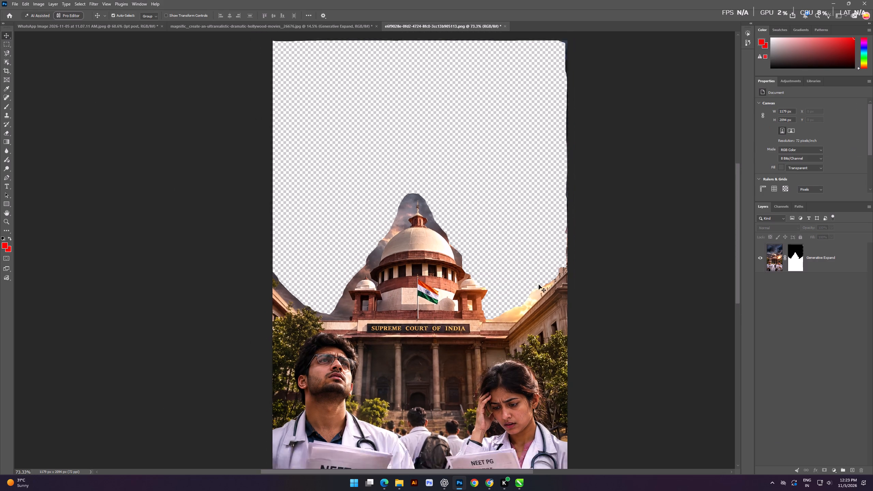
Undo the layer mask and the traced sky selection on the Supreme Court image.
scroll(539, 285, "down", 2)
scroll(576, 285, "down", 4, "alt")
scroll(777, 262, "up", 2)
left_click(777, 262)
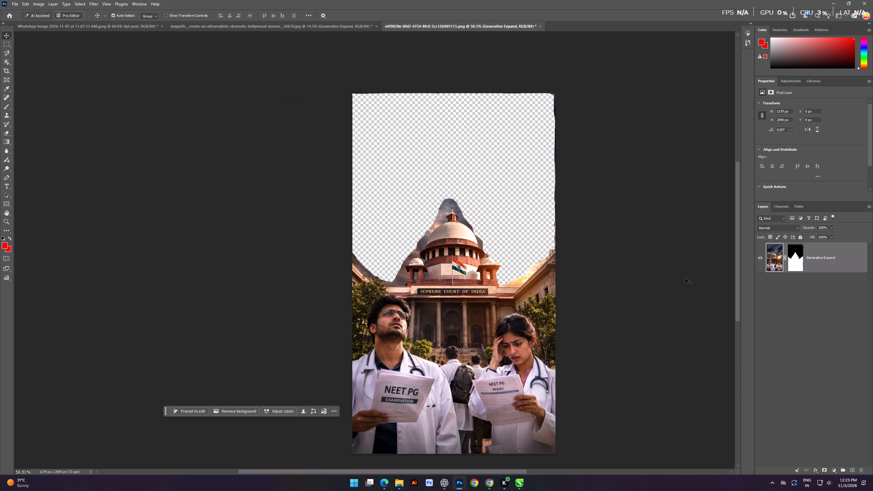
scroll(470, 242, "up", 1)
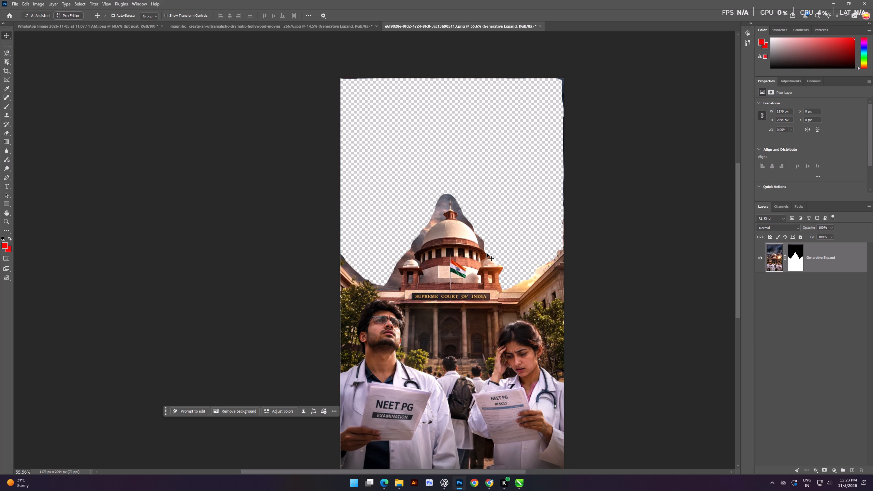
key("ctrl+z")
key("ctrl+z")
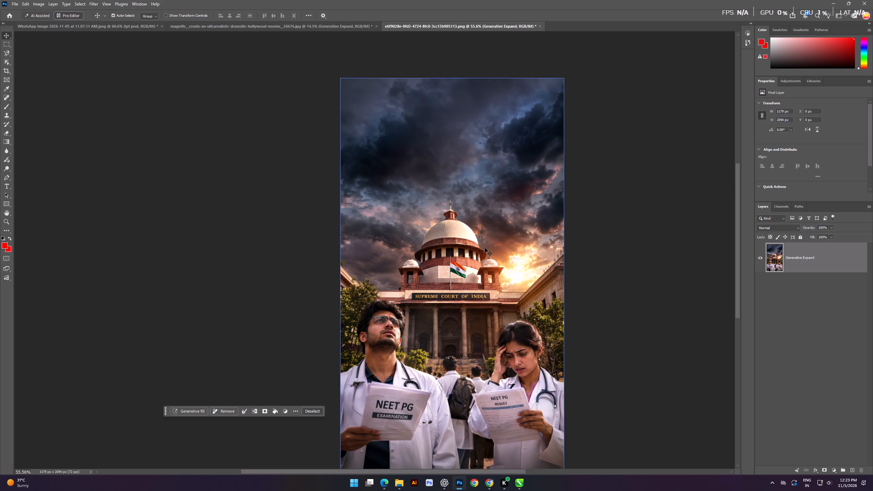
Select the whole sky above the Supreme Court with the Object Selection tool.
left_click(388, 157)
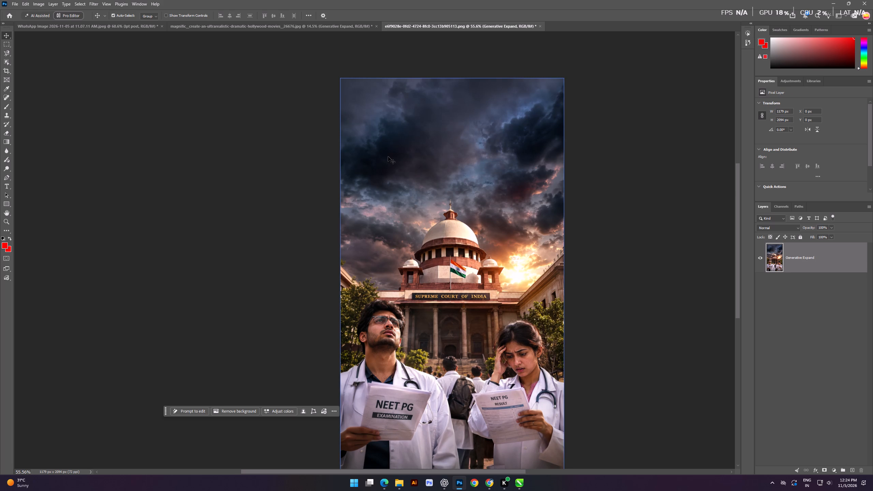
left_click(5, 59)
left_click(431, 164)
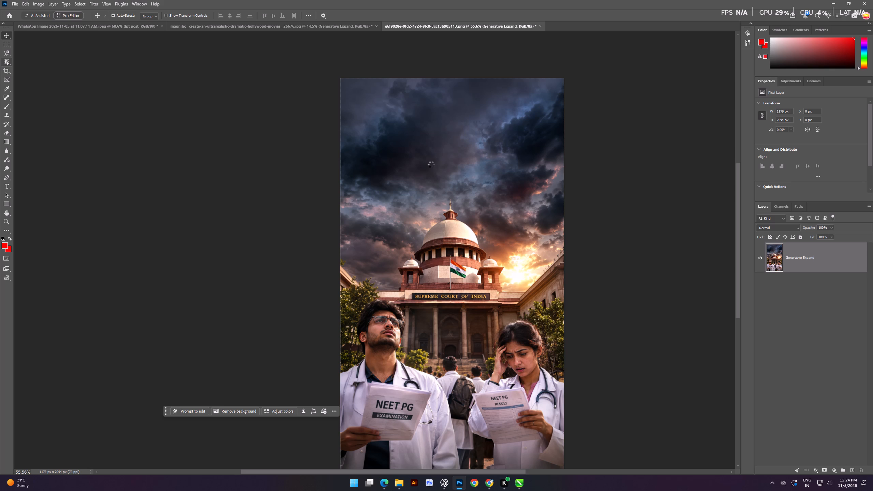
Switch to the Lasso tool and subtract the stray selected patch on the cornice of the building's right-hand wing.
scroll(486, 220, "up", 3)
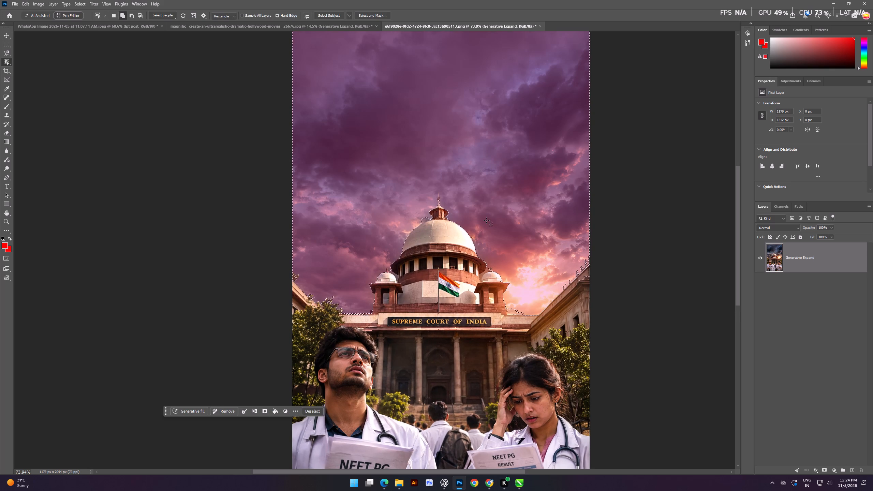
scroll(528, 279, "up", 6)
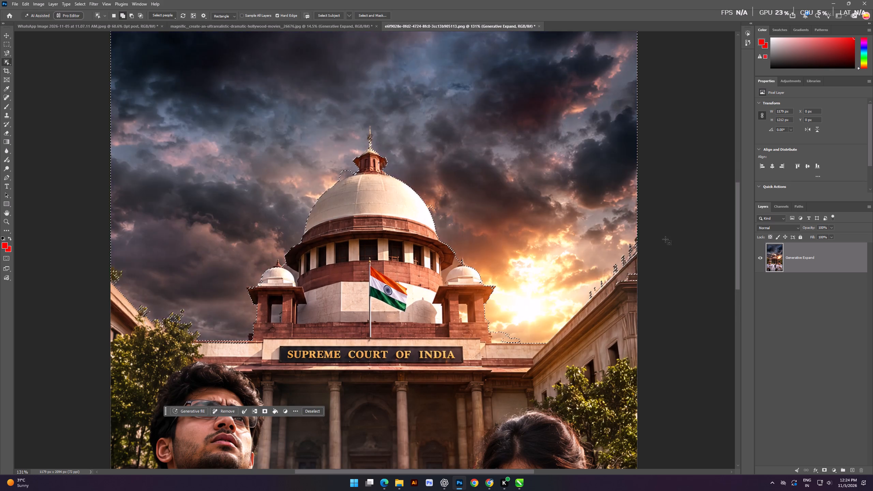
scroll(667, 239, "up", 6)
scroll(785, 232, "up", 3)
scroll(785, 232, "down", 4)
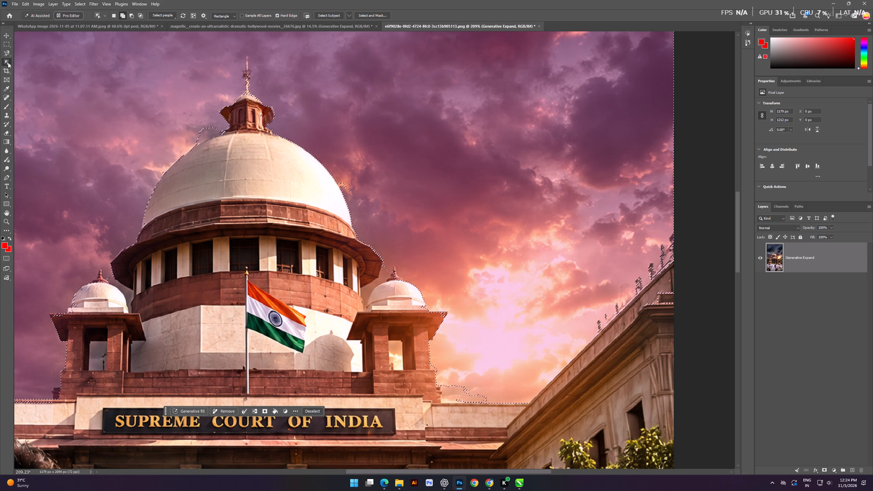
right_click(8, 62)
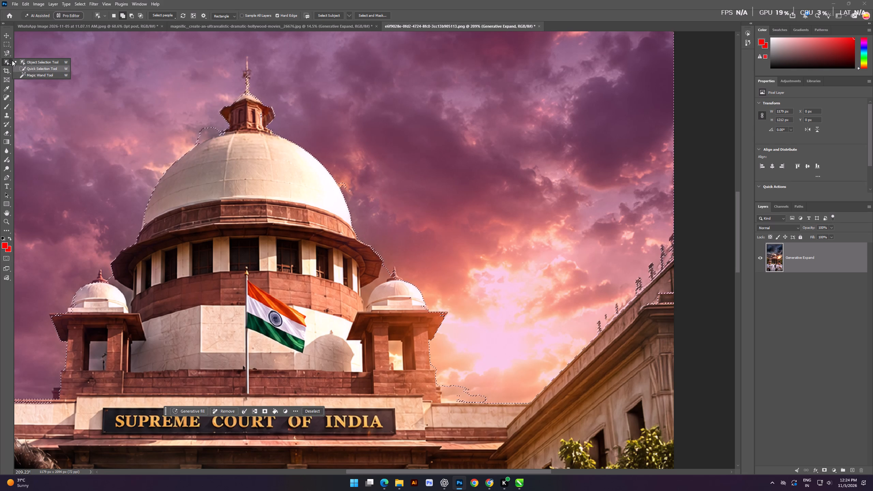
right_click(7, 57)
scroll(710, 287, "up", 4)
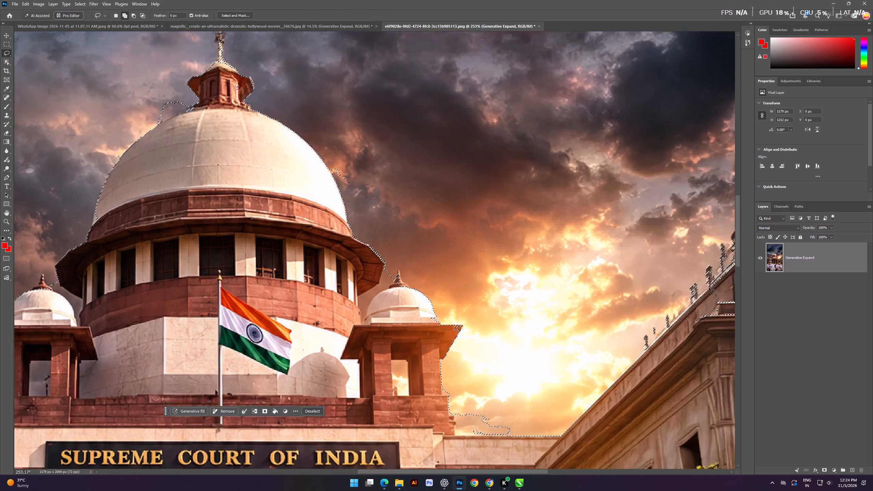
scroll(709, 287, "up", 1)
left_click_drag(707, 350, 710, 308, "alt")
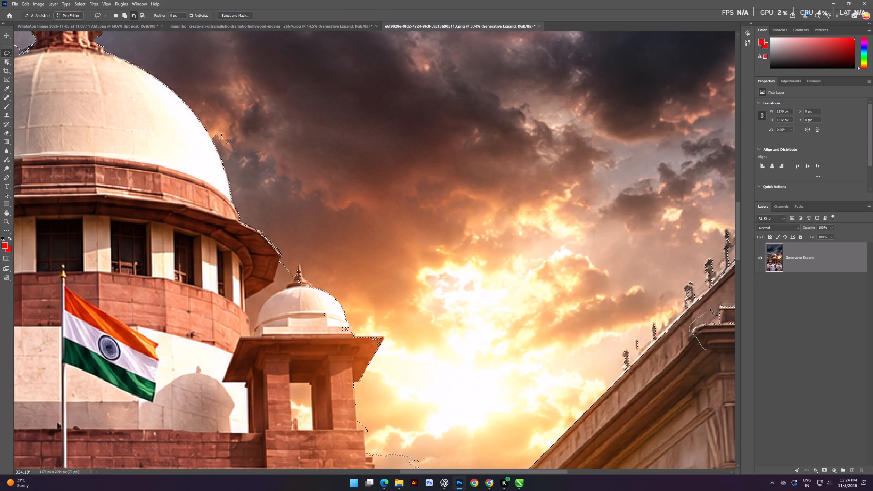
left_click_drag(710, 308, 704, 352, "alt")
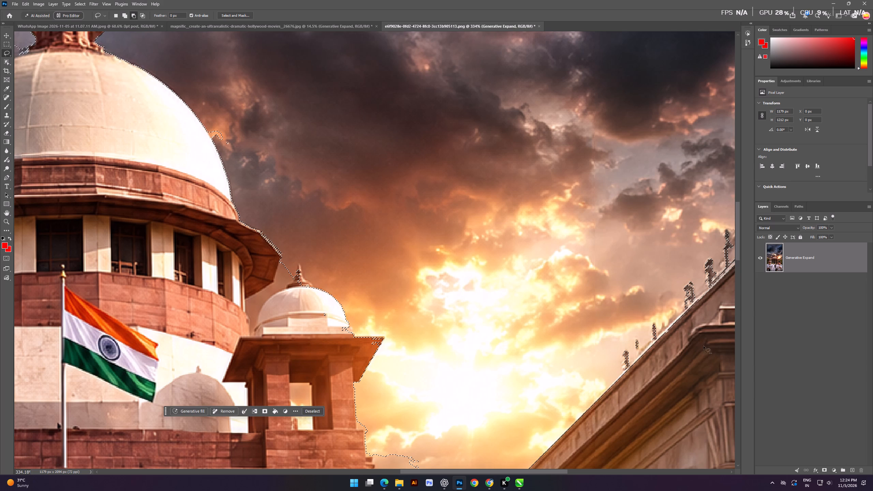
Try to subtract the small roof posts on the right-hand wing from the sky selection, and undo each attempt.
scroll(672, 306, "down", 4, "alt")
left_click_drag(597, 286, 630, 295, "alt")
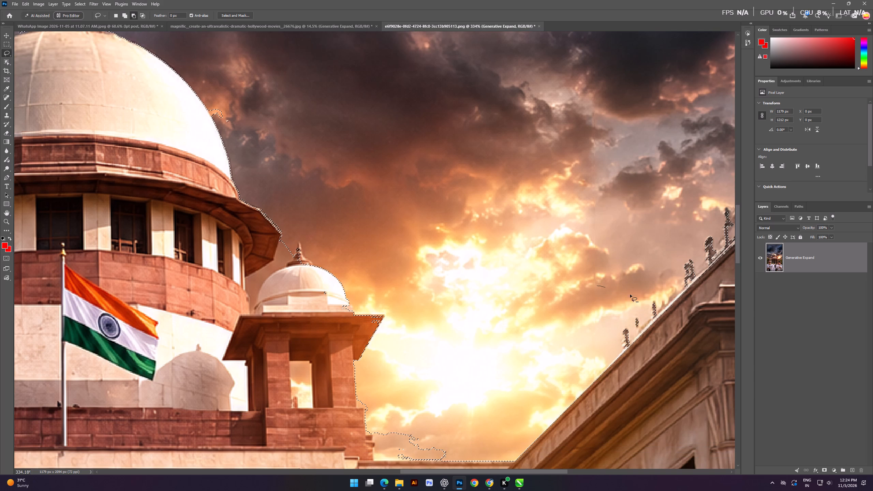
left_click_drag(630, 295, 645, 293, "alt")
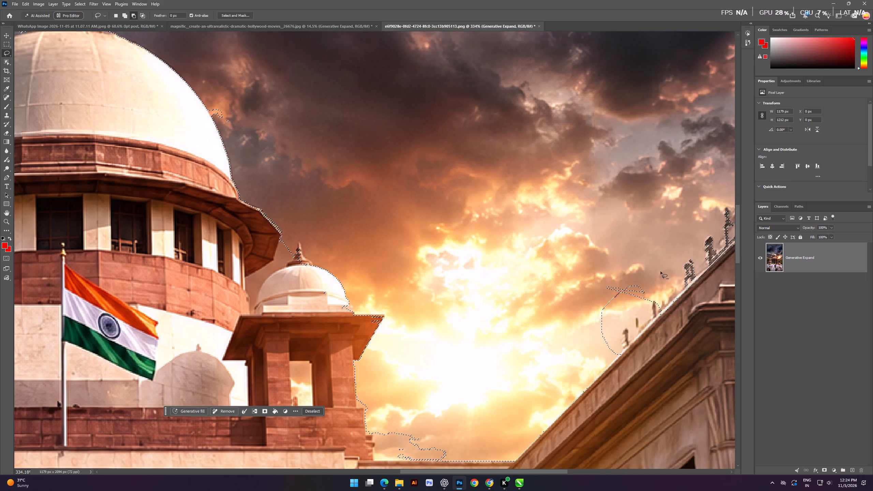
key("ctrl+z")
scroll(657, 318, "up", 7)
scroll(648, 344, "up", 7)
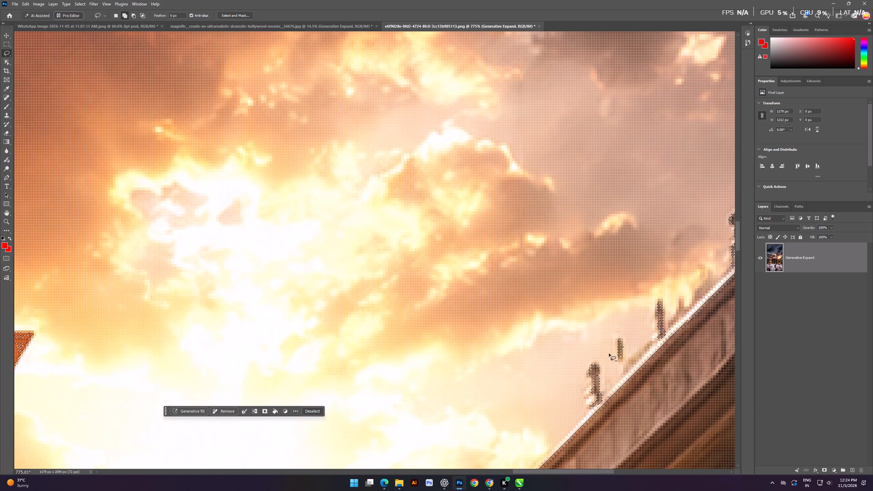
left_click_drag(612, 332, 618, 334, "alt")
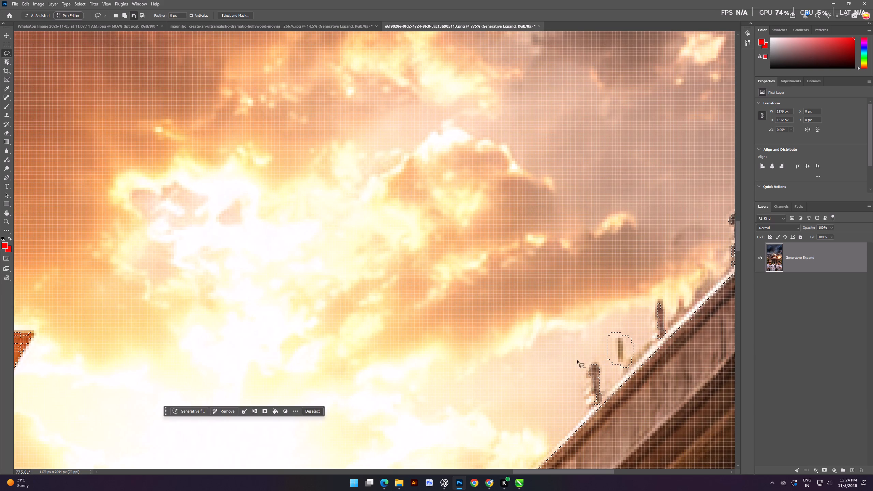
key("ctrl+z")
Add the three small posts on the lower part of the right-hand roofline to the sky selection with the Lasso.
left_click_drag(610, 332, 630, 338)
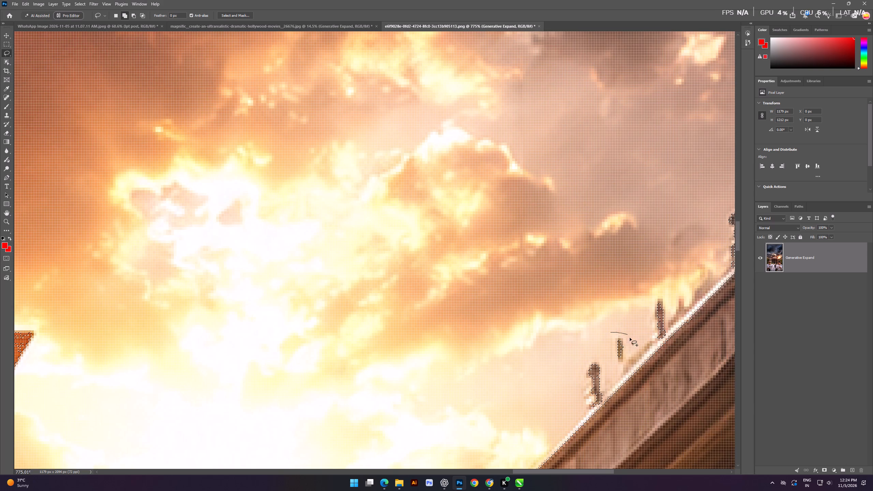
left_click_drag(630, 338, 620, 326)
left_click_drag(579, 352, 603, 385)
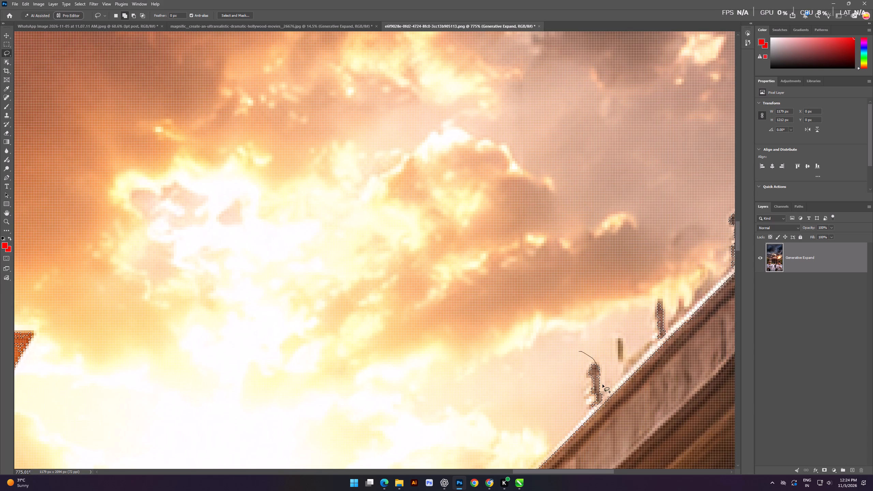
left_click_drag(603, 385, 593, 355)
left_click_drag(641, 289, 670, 333)
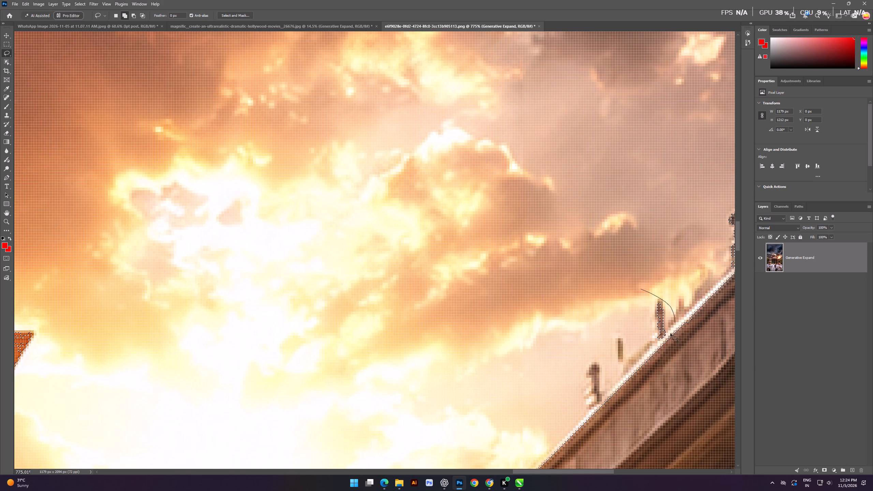
left_click_drag(670, 333, 658, 296)
Add the taller roof ornaments up to the image's right edge to the sky selection with the Lasso.
scroll(658, 310, "down", 10)
scroll(725, 283, "up", 5)
scroll(727, 281, "down", 1)
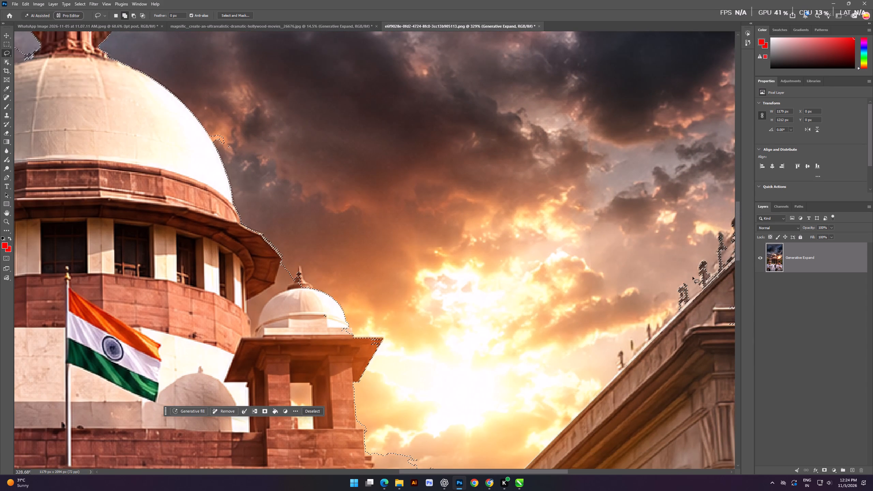
left_click_drag(677, 270, 686, 277)
scroll(686, 279, "down", 6)
scroll(699, 262, "up", 5)
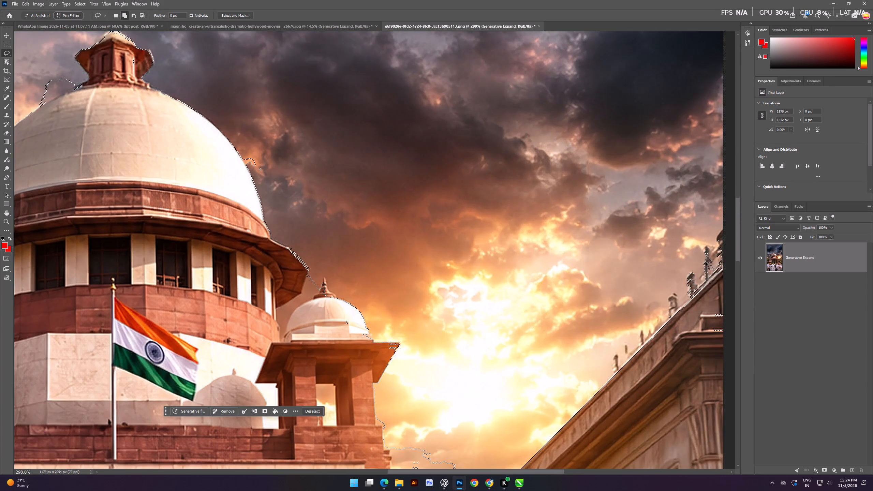
left_click_drag(699, 235, 700, 246)
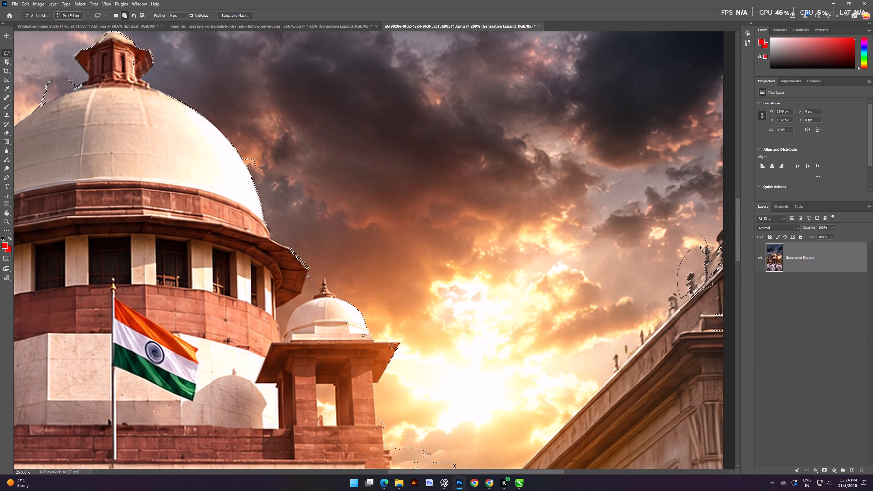
left_click_drag(700, 246, 698, 239)
left_click_drag(715, 230, 717, 230)
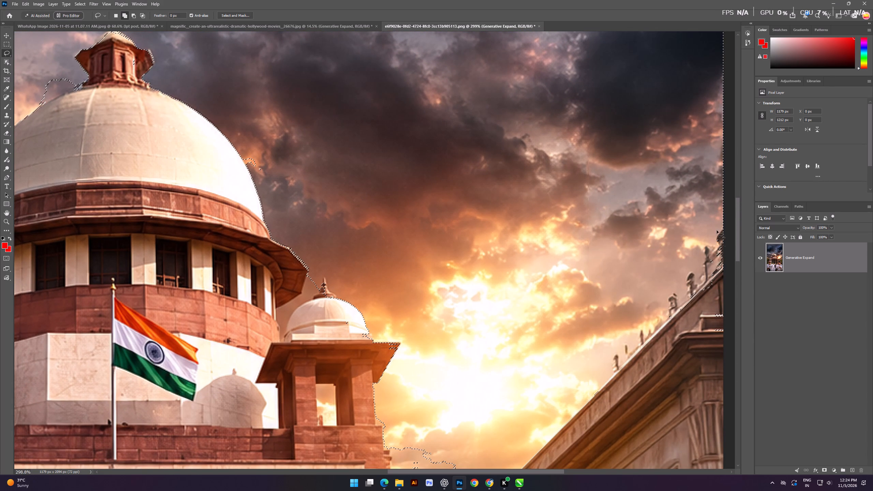
left_click_drag(717, 230, 717, 236)
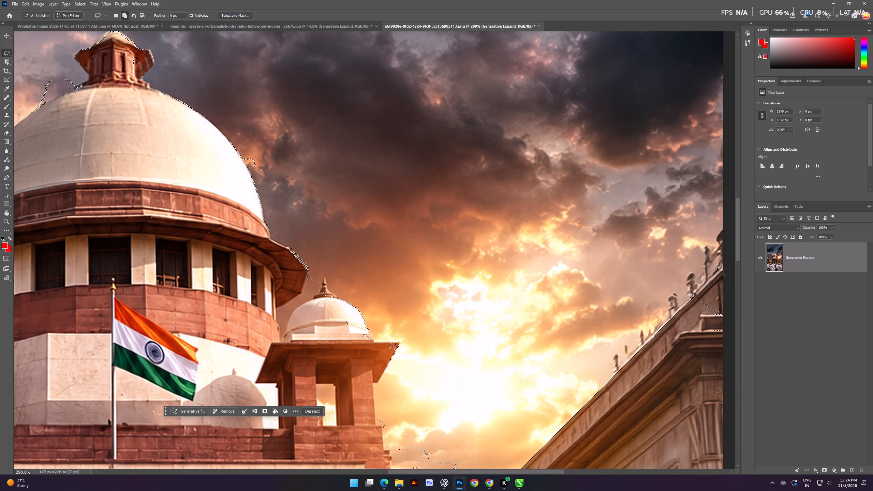
Trim the stray selected wedge from the wall below the right-hand parapet near the image edge with the Lasso.
scroll(724, 279, "up", 2)
scroll(722, 277, "down", 10)
scroll(751, 287, "up", 4)
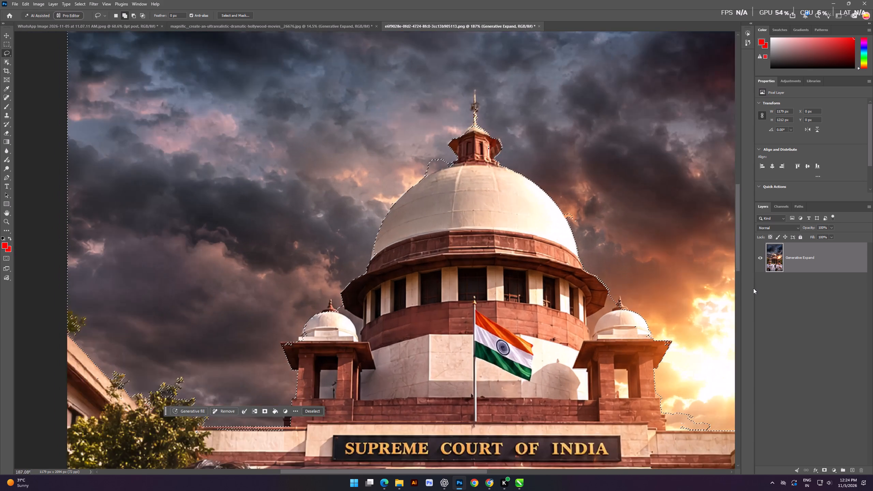
scroll(753, 289, "down", 7)
left_click_drag(482, 470, 538, 467)
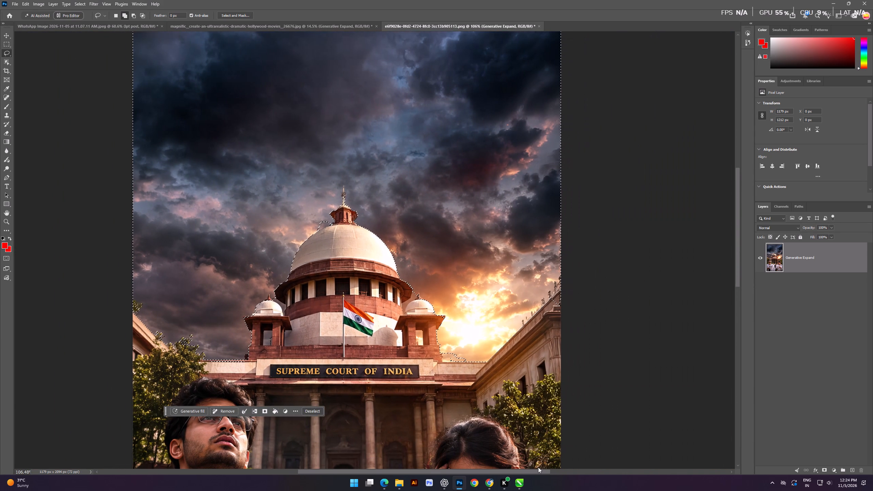
left_click_drag(538, 467, 538, 466)
scroll(577, 281, "up", 10)
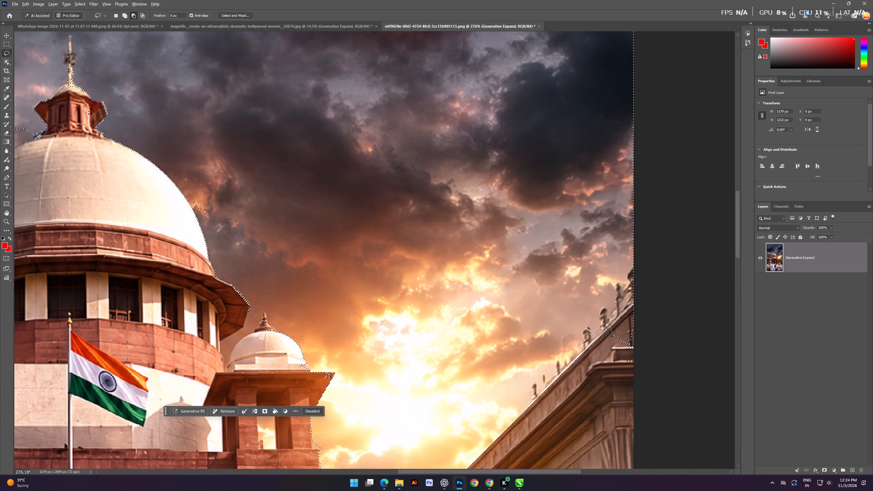
left_click_drag(608, 330, 632, 302, "alt")
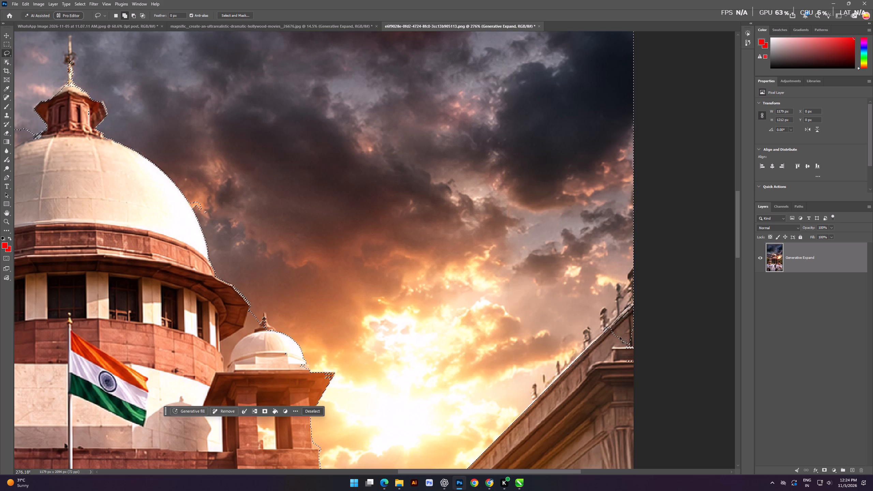
scroll(622, 337, "up", 6)
left_click_drag(589, 323, 641, 276)
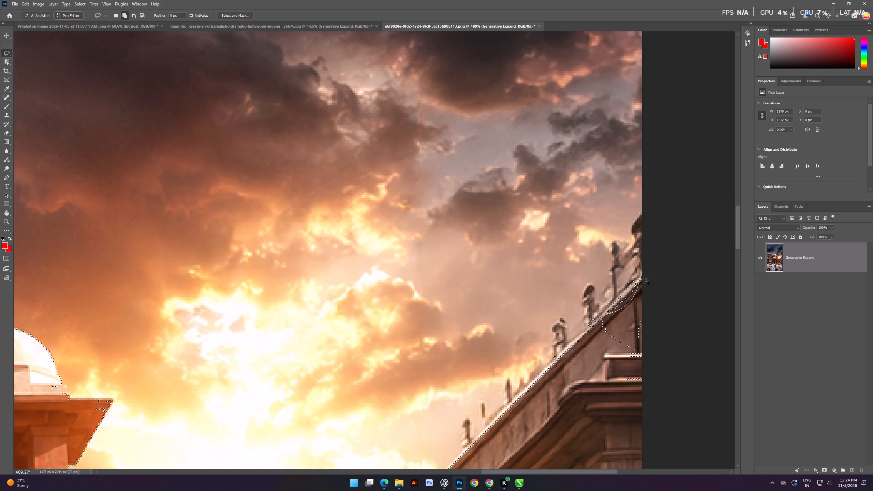
left_click_drag(641, 276, 643, 273)
left_click_drag(582, 317, 595, 331)
left_click_drag(595, 331, 596, 323)
left_click_drag(587, 312, 596, 313)
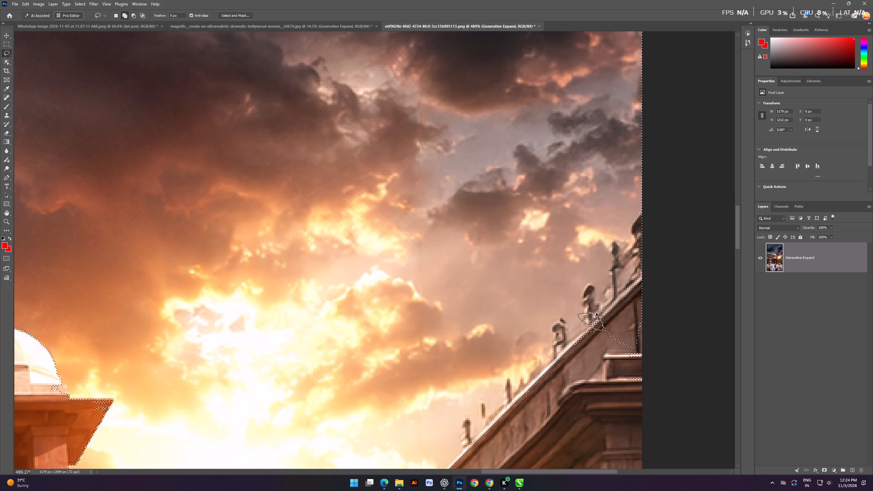
Refine the sky selection along the upper end of the right-hand parapet near the image edge with the Lasso.
scroll(618, 283, "down", 5)
left_click_drag(633, 234, 623, 275)
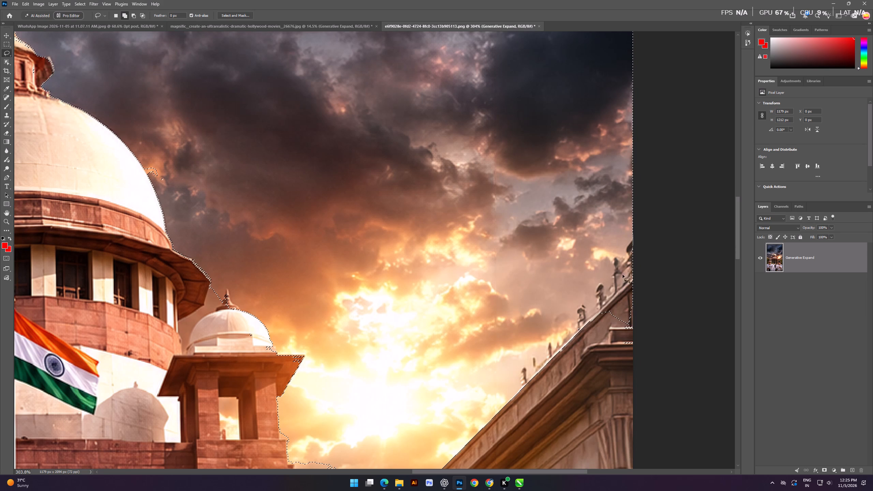
left_click_drag(623, 275, 599, 319)
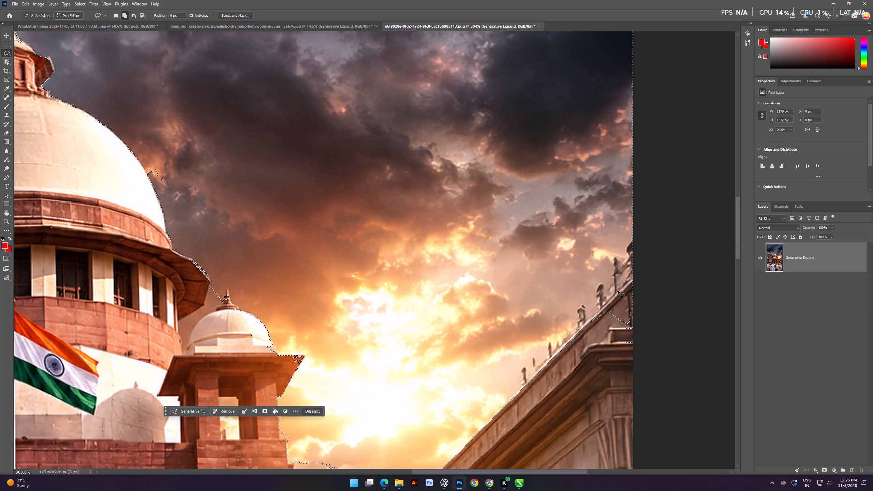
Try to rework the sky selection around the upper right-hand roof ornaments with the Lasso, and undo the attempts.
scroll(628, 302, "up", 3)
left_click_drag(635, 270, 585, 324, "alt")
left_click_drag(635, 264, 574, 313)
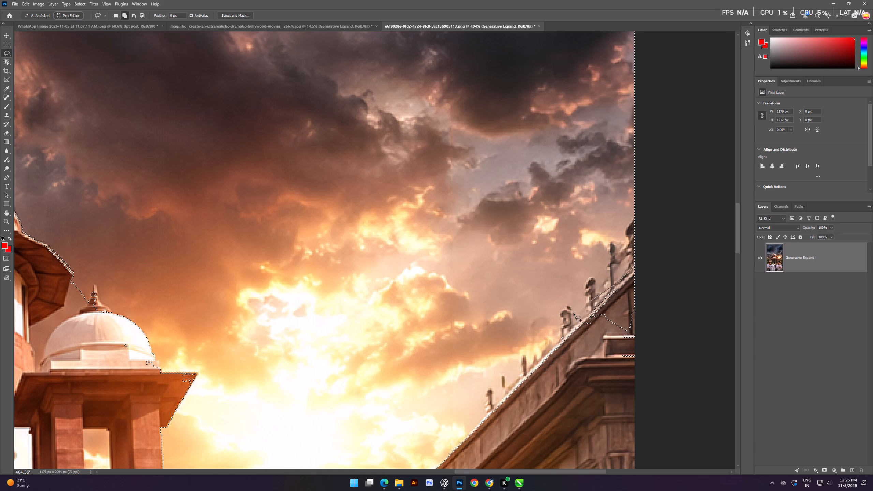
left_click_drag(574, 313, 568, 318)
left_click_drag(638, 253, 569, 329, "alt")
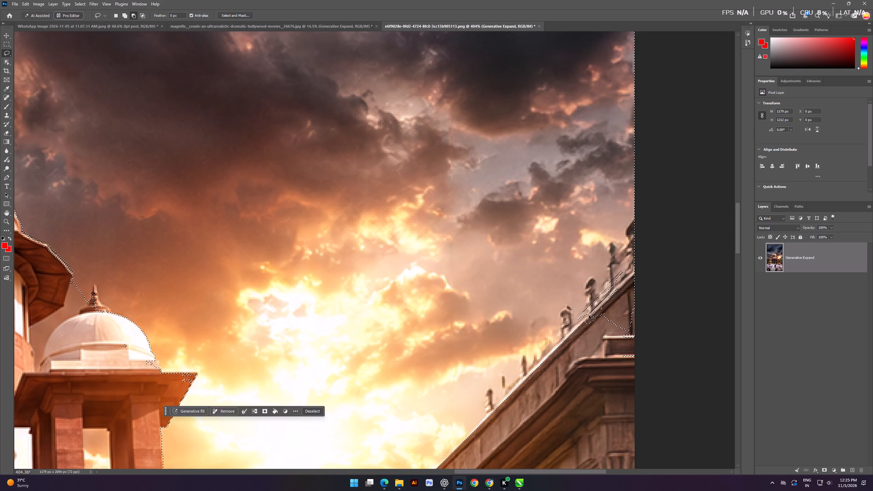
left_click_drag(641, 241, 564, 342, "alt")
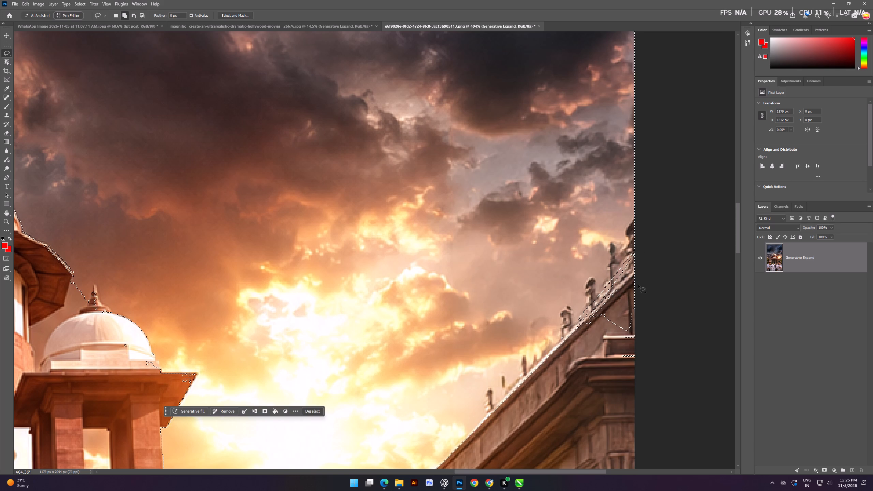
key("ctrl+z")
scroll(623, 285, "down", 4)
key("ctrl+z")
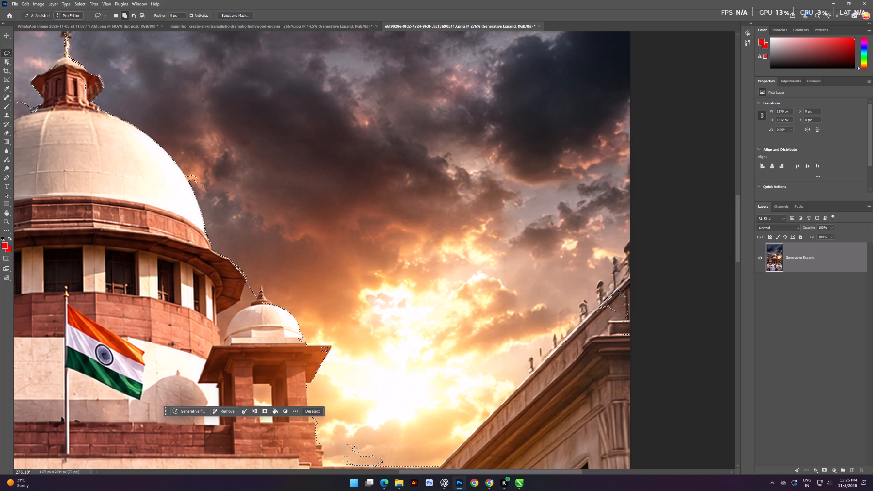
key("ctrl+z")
Add the missed sky patch above the main dome's left shoulder to the selection with the Lasso, following the dome edge.
scroll(612, 296, "down", 9)
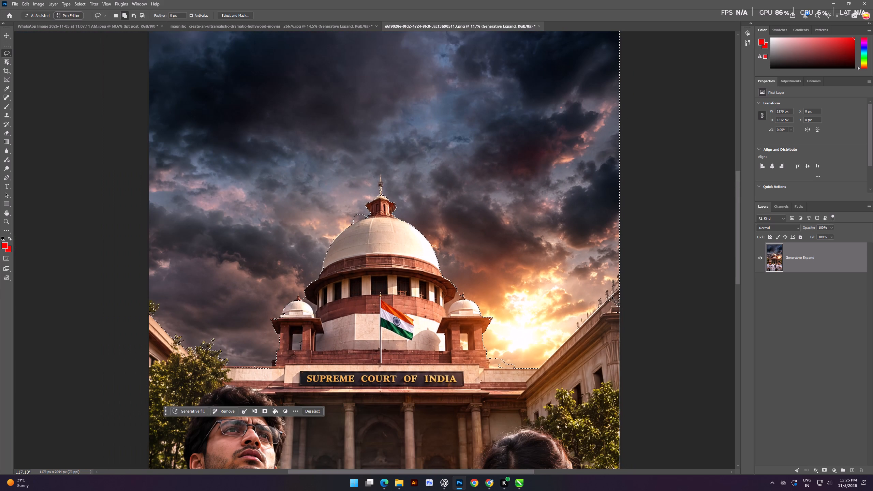
scroll(615, 297, "down", 4)
scroll(362, 332, "up", 6)
scroll(331, 340, "up", 1)
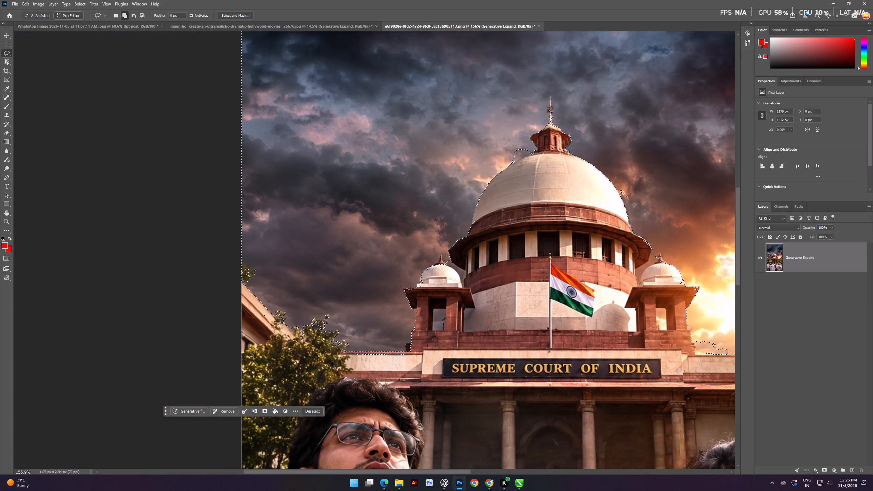
scroll(436, 250, "down", 4)
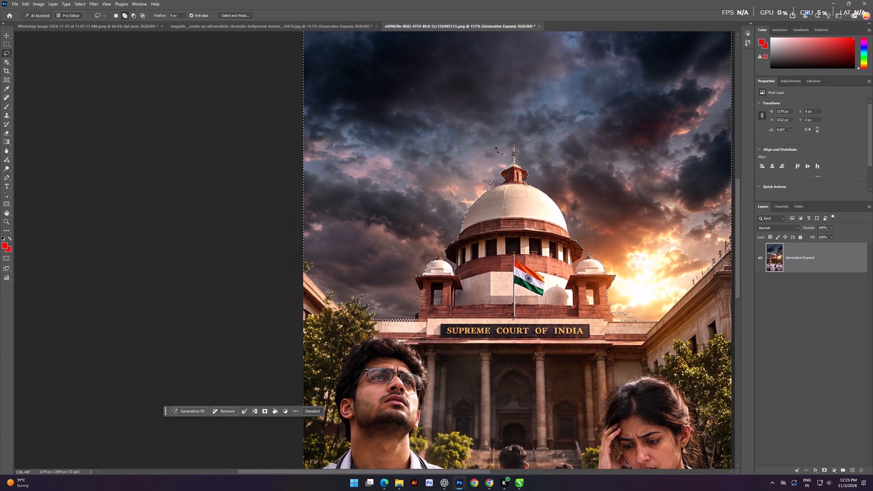
scroll(497, 144, "up", 14)
left_click_drag(450, 222, 475, 261)
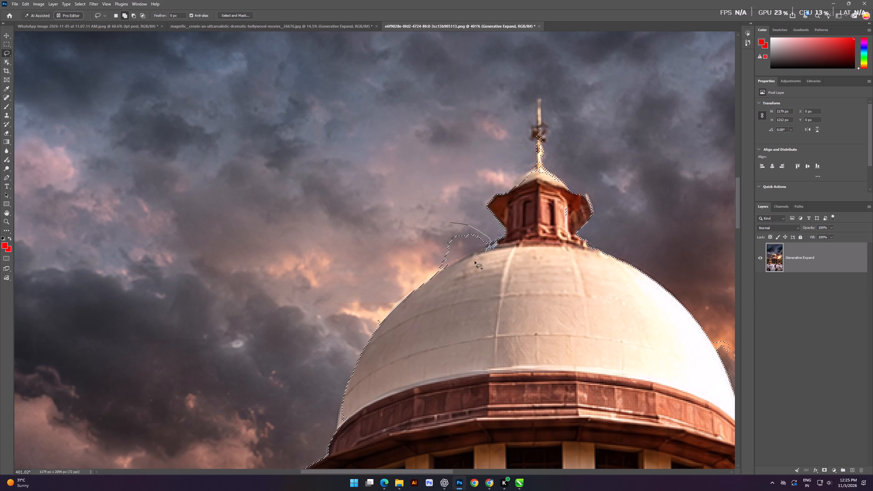
left_click_drag(475, 261, 473, 222)
scroll(474, 246, "up", 2)
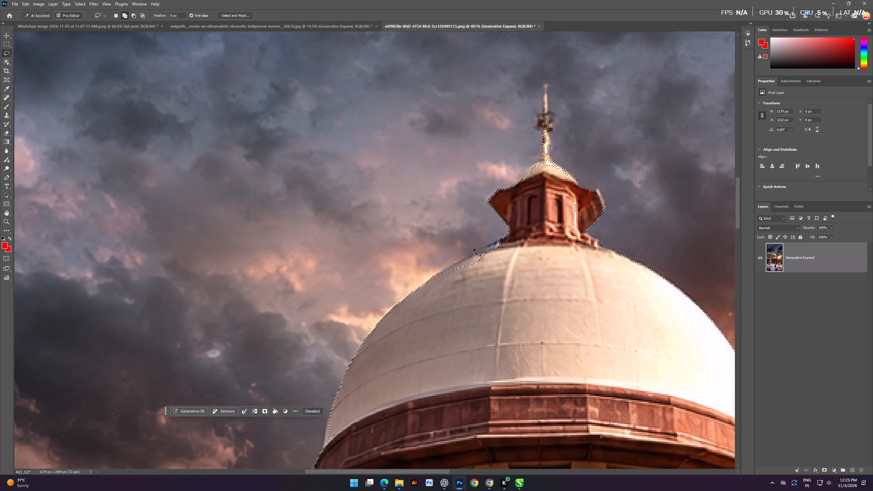
scroll(474, 248, "up", 4)
left_click_drag(395, 303, 508, 237)
left_click_drag(515, 234, 393, 301)
scroll(465, 271, "down", 5)
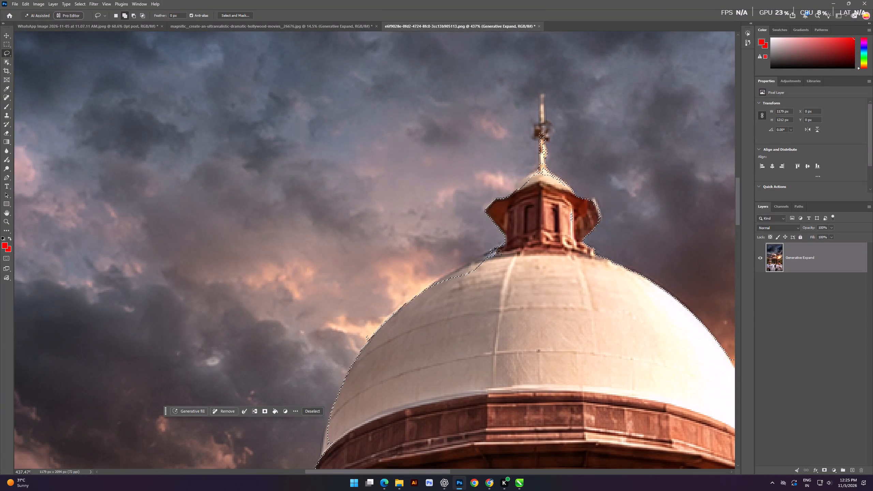
scroll(500, 245, "down", 4)
scroll(505, 241, "down", 20)
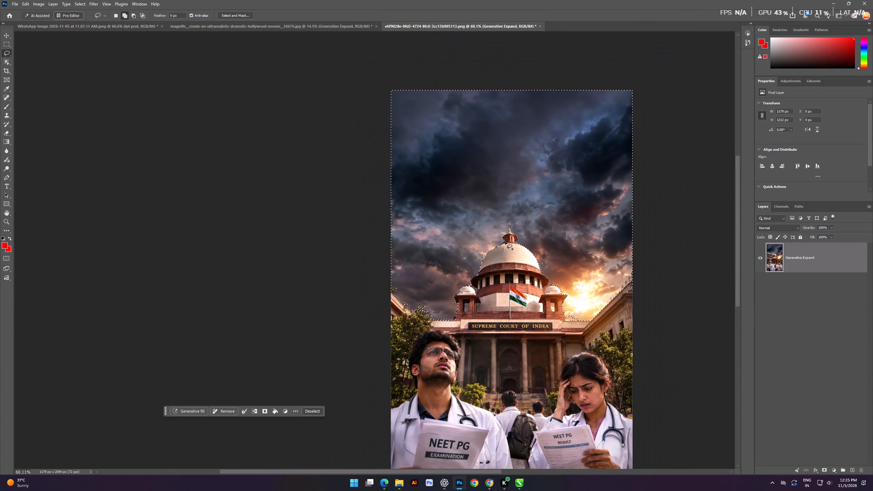
scroll(505, 242, "down", 2)
key("alt+Tab")
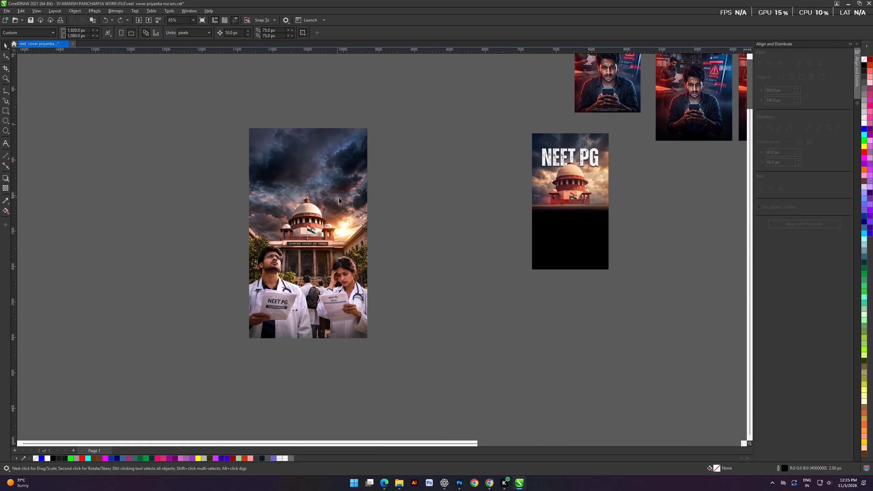
scroll(341, 199, "down", 4)
scroll(555, 152, "up", 5)
scroll(487, 227, "up", 2)
scroll(120, 246, "up", 5)
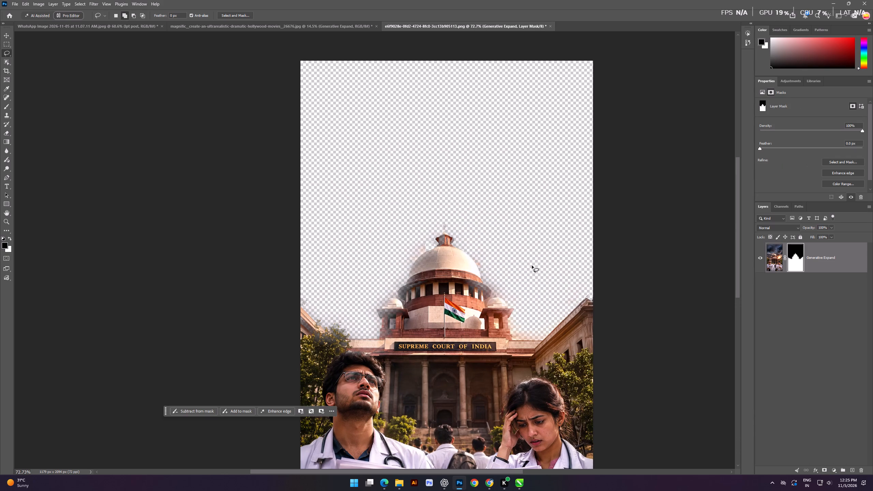
scroll(515, 285, "up", 5)
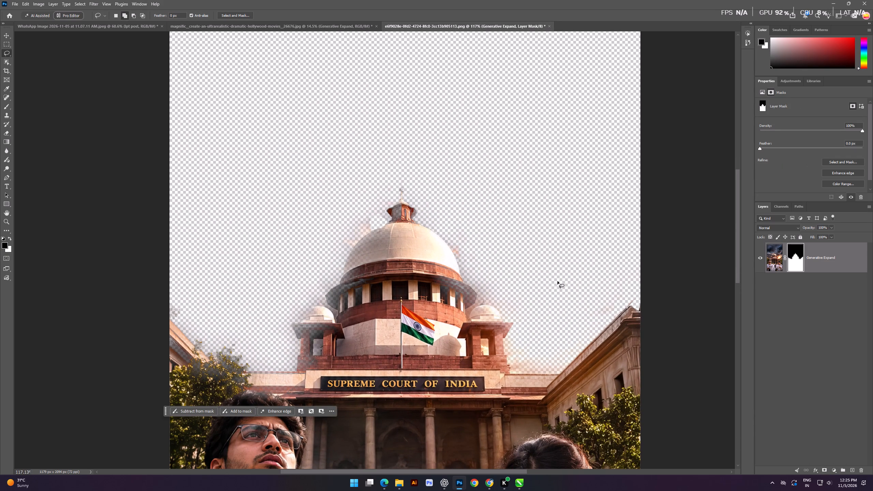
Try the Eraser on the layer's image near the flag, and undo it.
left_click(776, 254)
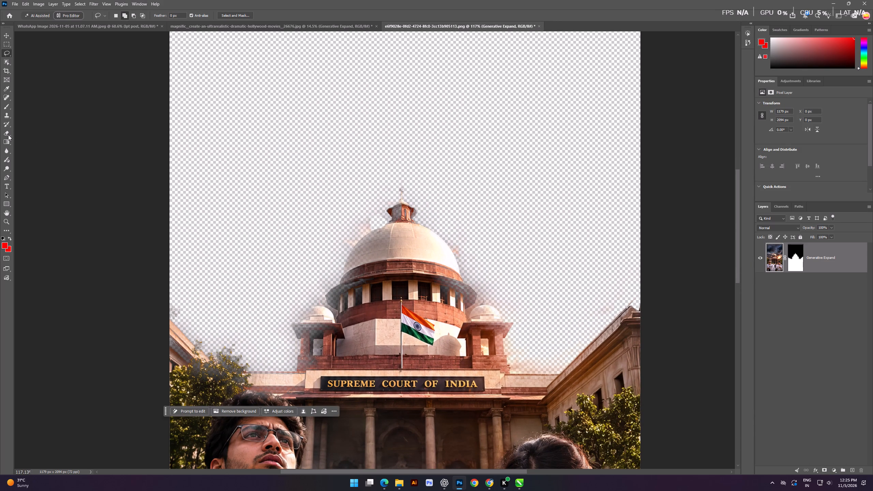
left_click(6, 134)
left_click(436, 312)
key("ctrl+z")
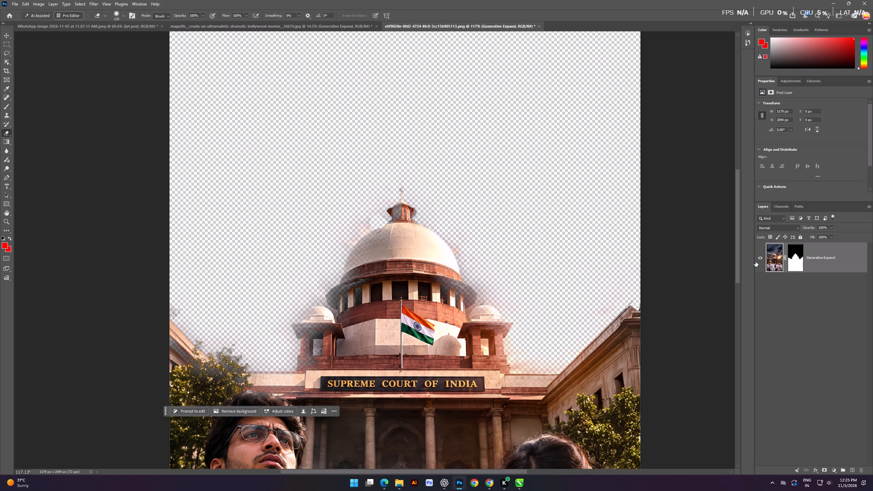
Target the layer mask and restore the faded right side of the drum below the main dome with the Eraser.
left_click(804, 258)
left_click(790, 266)
left_click_drag(445, 326, 440, 319)
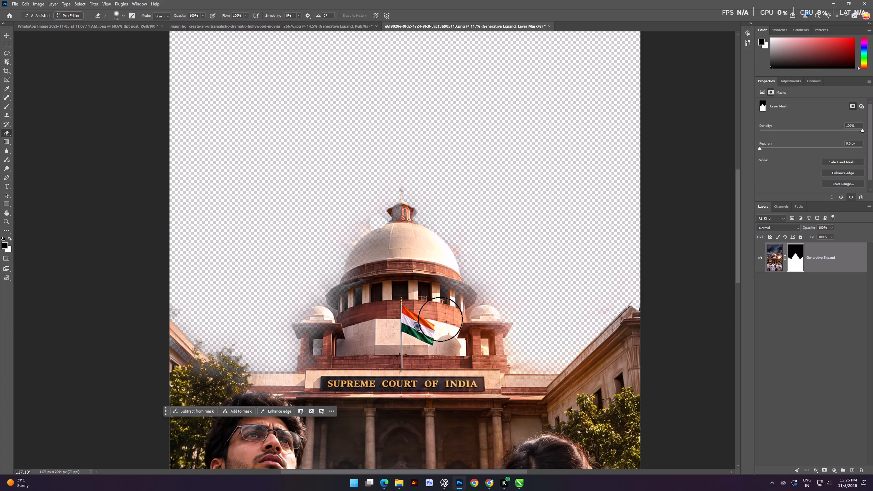
left_click_drag(440, 319, 447, 294)
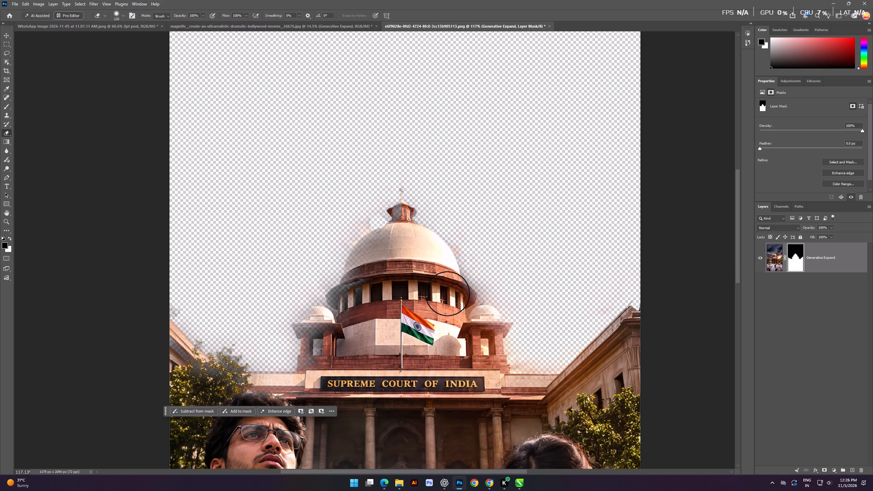
left_click_drag(447, 294, 348, 338)
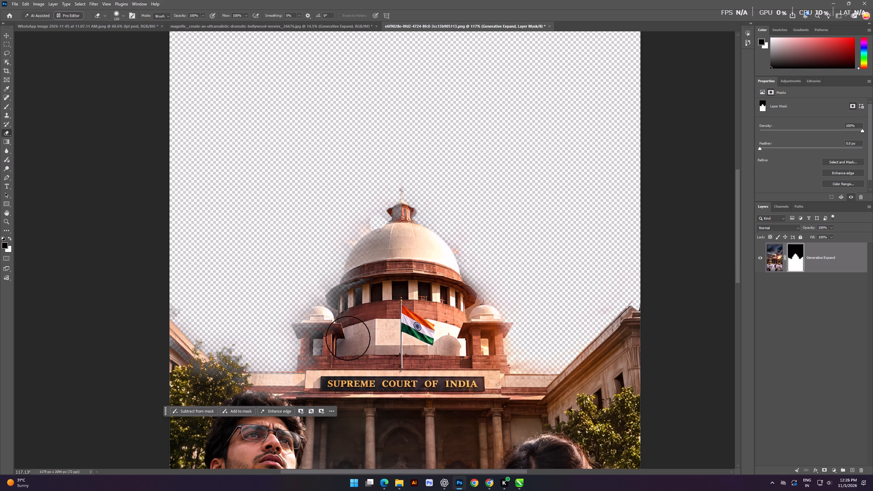
Restore the left turret, the parapet beside it and the left-hand wing on the layer mask with the Eraser.
left_click_drag(348, 338, 312, 331)
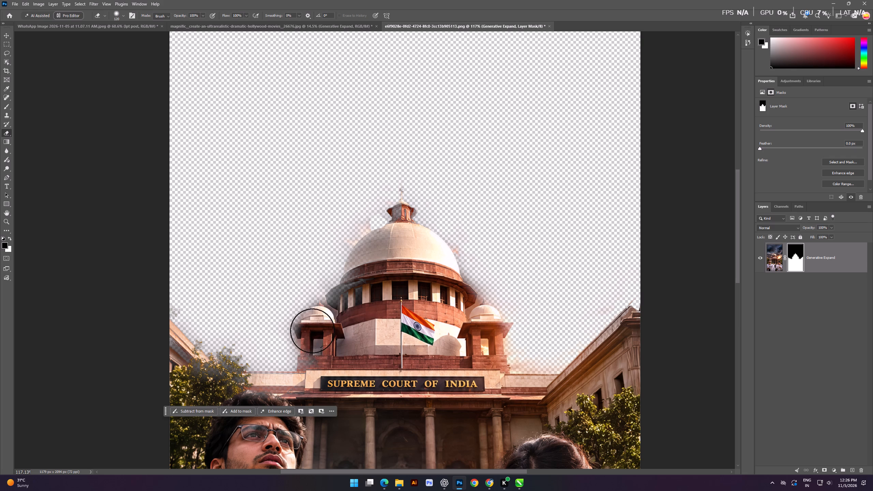
left_click_drag(312, 331, 269, 401)
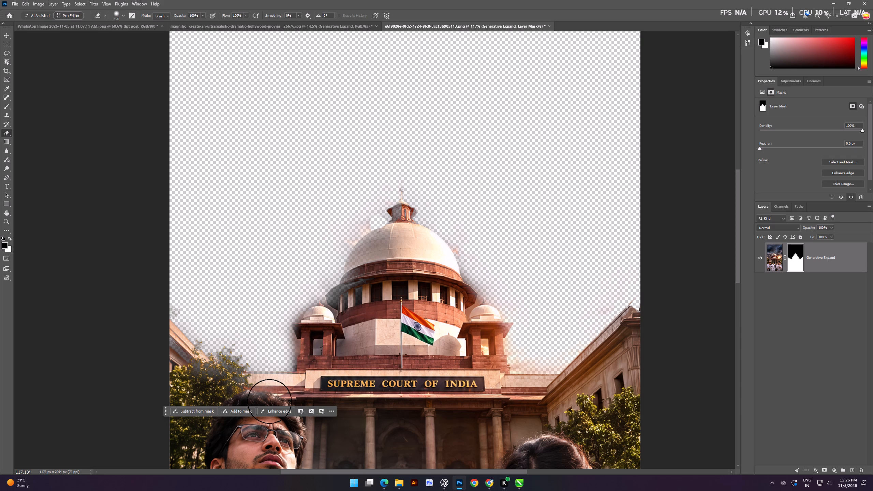
left_click_drag(269, 401, 170, 359)
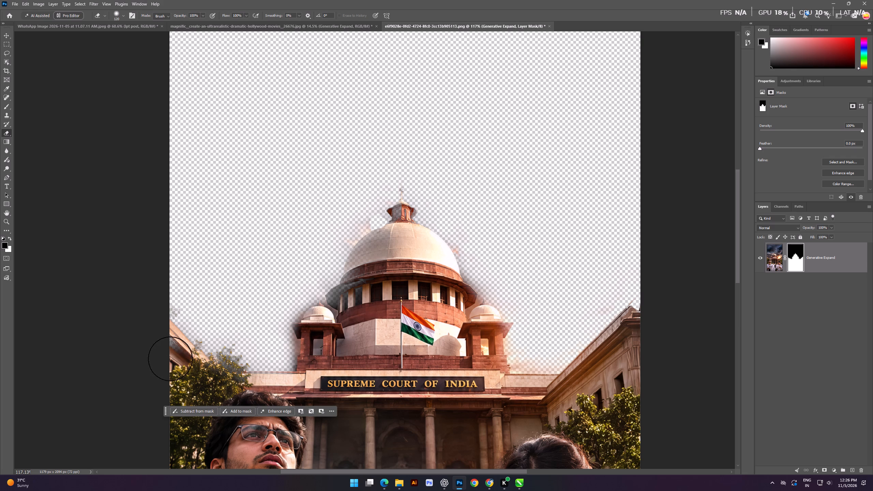
Restore the right-hand wing's wall and roofline up to the image edge on the layer mask with the Eraser.
left_click_drag(170, 359, 580, 397)
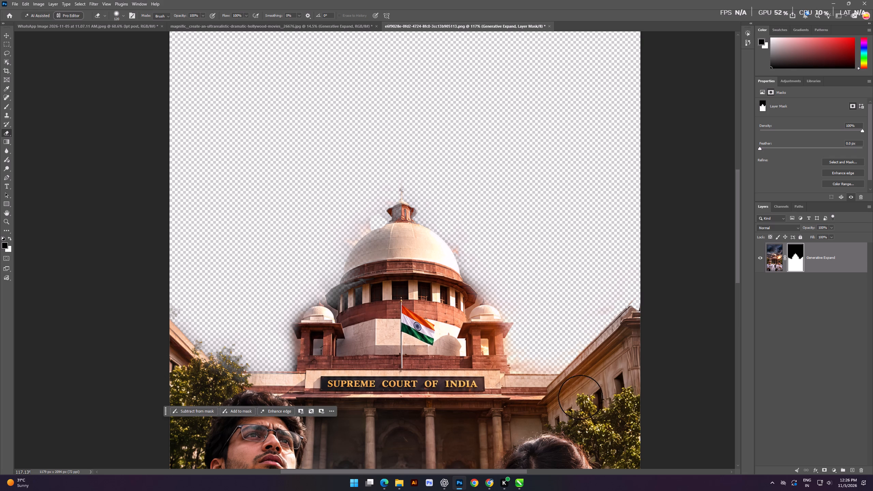
left_click_drag(580, 397, 643, 333)
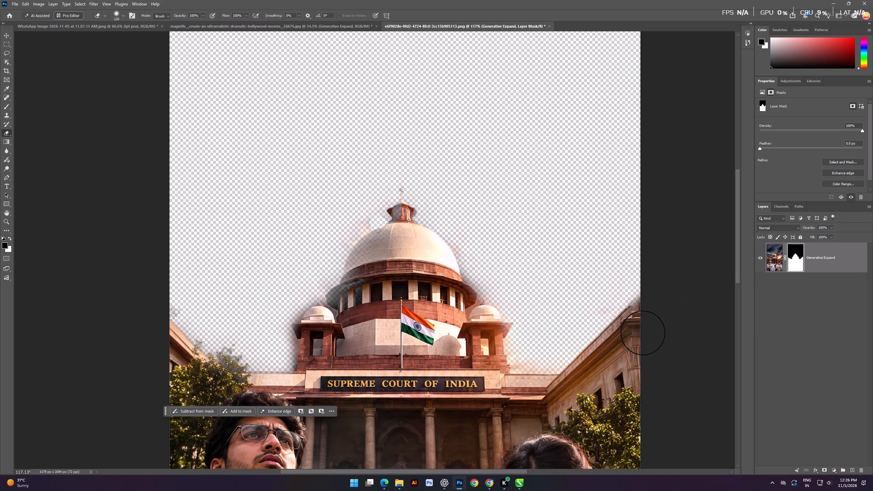
left_click_drag(643, 333, 649, 308)
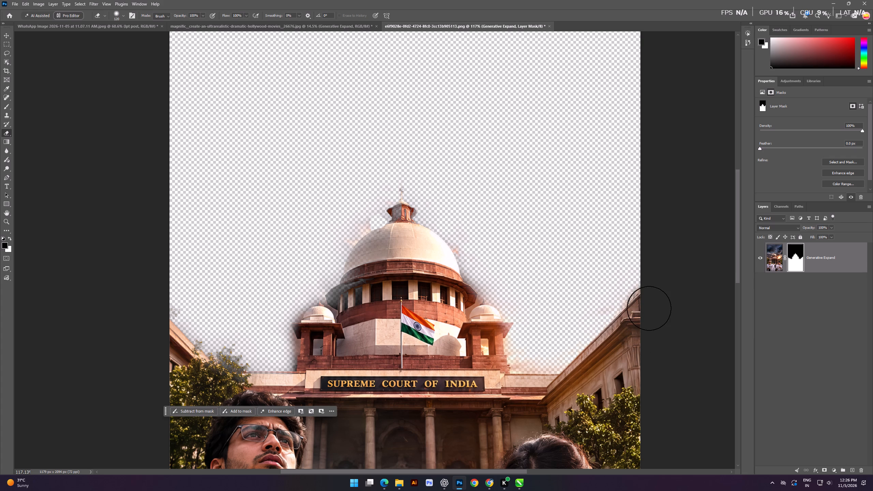
left_click_drag(649, 308, 583, 375)
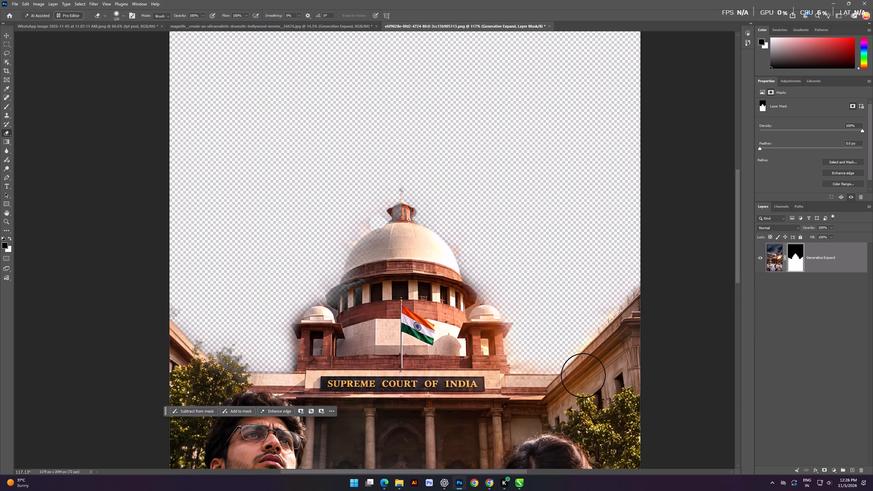
Restore the right turret's surroundings, both sides of the drum, the main dome and its finial on the layer mask with the Eraser.
left_click_drag(583, 375, 464, 337)
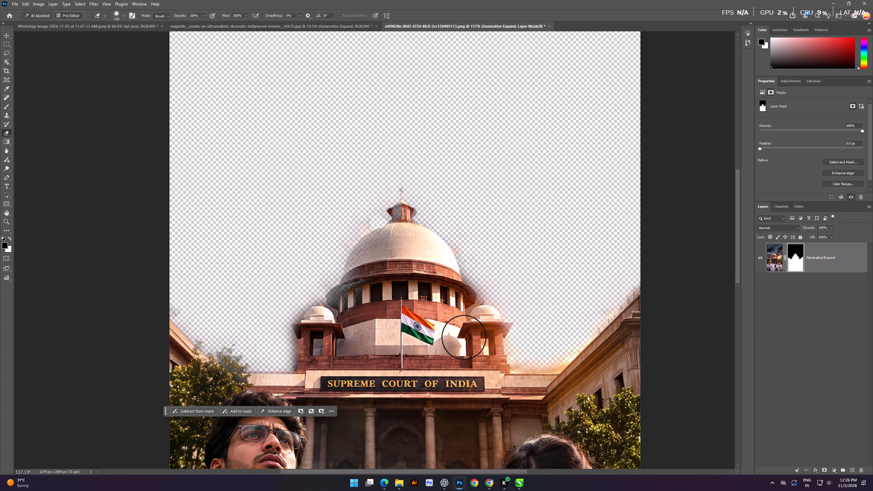
left_click_drag(464, 337, 466, 302)
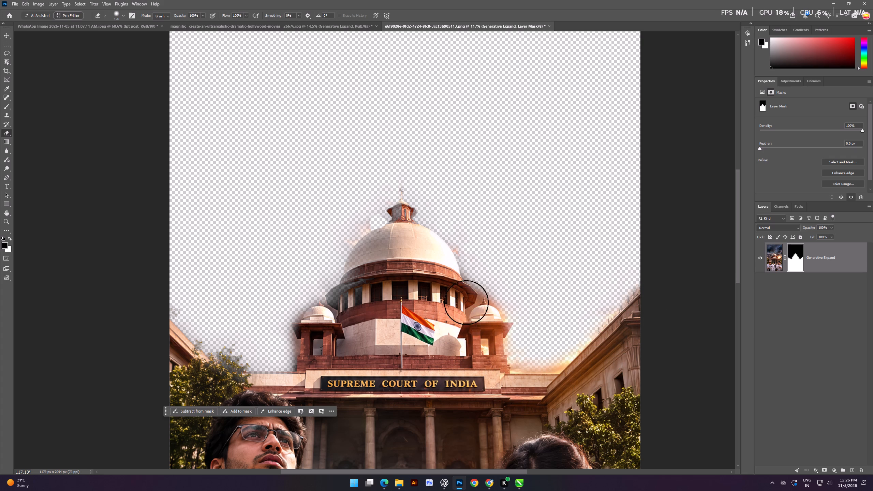
left_click_drag(466, 302, 417, 246)
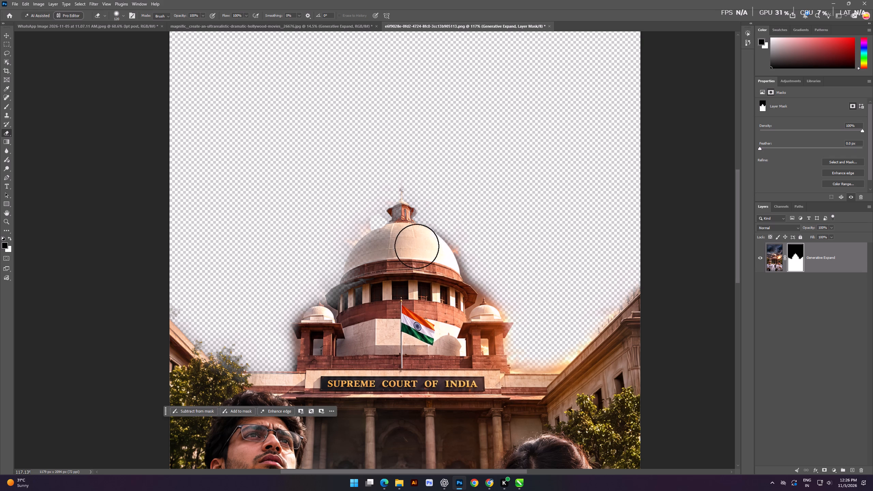
left_click_drag(417, 246, 393, 241)
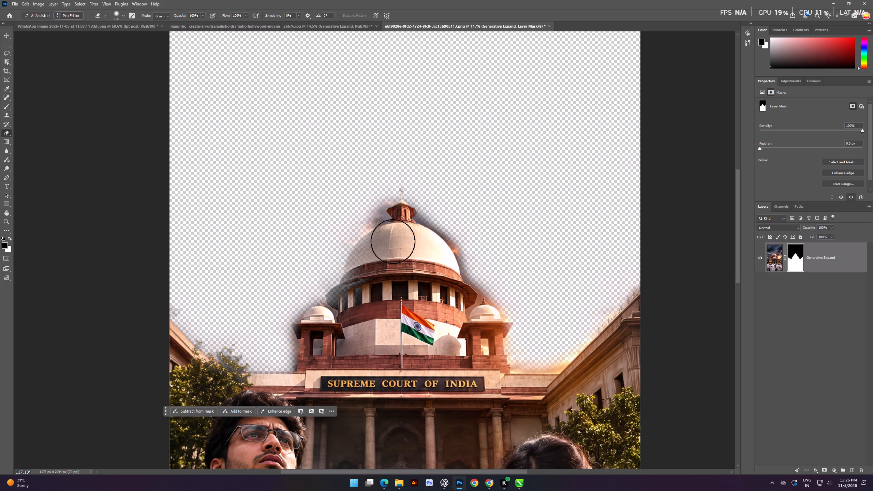
left_click_drag(393, 241, 346, 308)
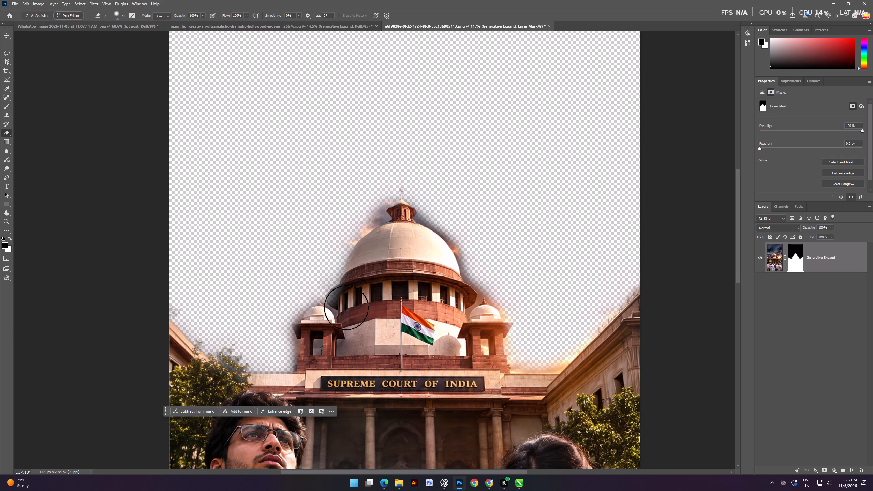
left_click_drag(346, 308, 340, 305)
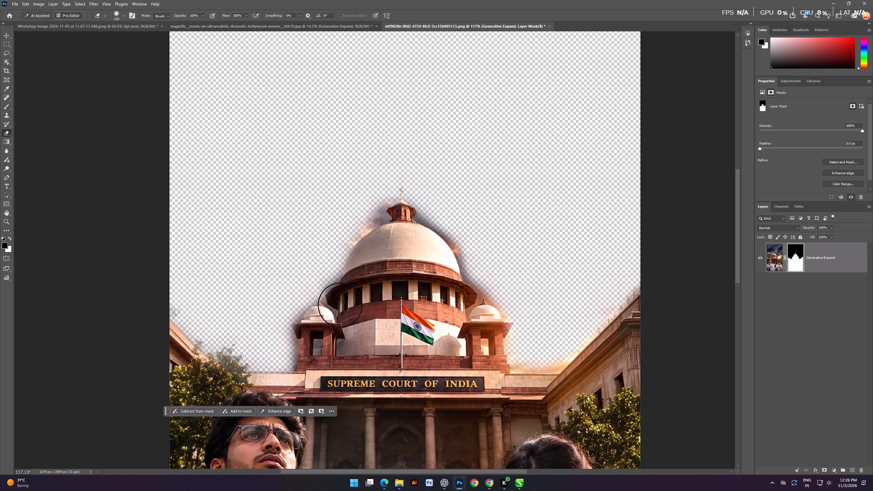
left_click_drag(340, 305, 361, 269)
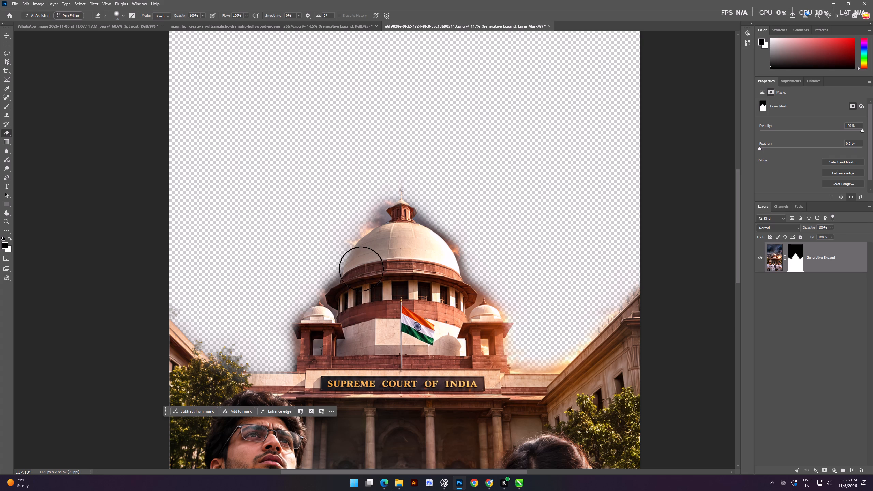
left_click_drag(361, 269, 395, 240)
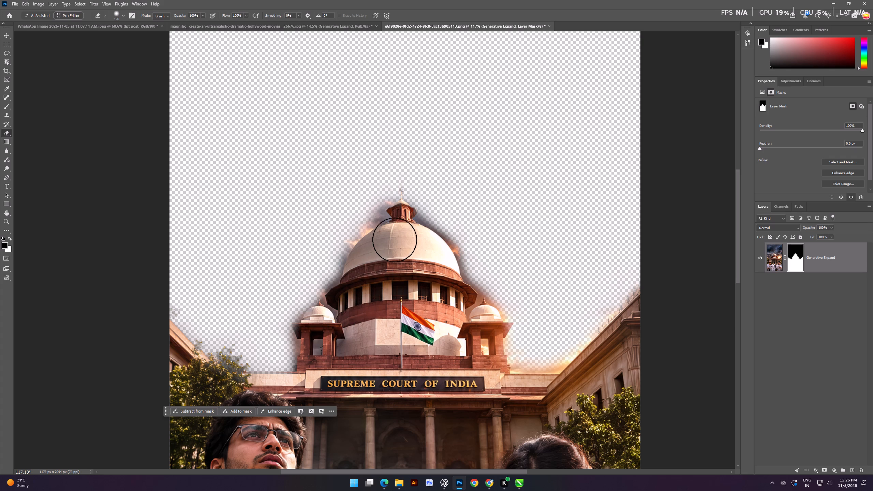
left_click_drag(395, 240, 412, 333)
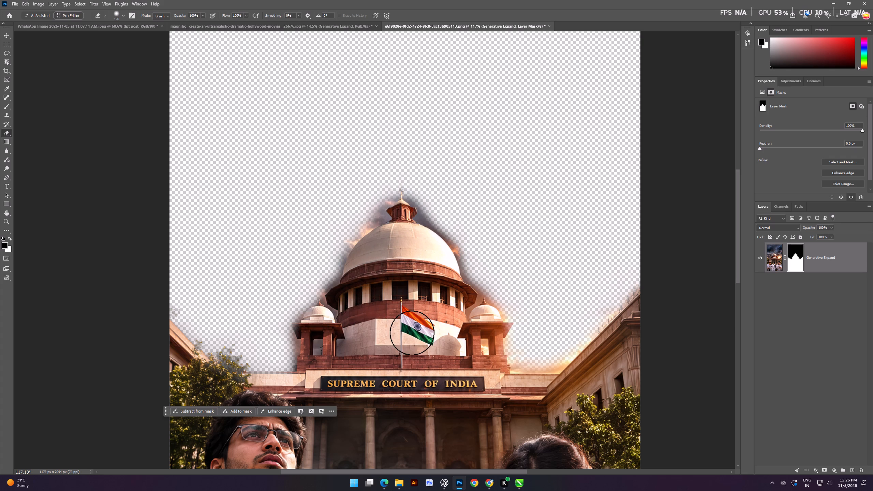
left_click_drag(412, 333, 389, 377)
Restore the remaining faded edges around the small dome and pillars of the right turret on the layer mask with the Eraser.
scroll(390, 373, "down", 4)
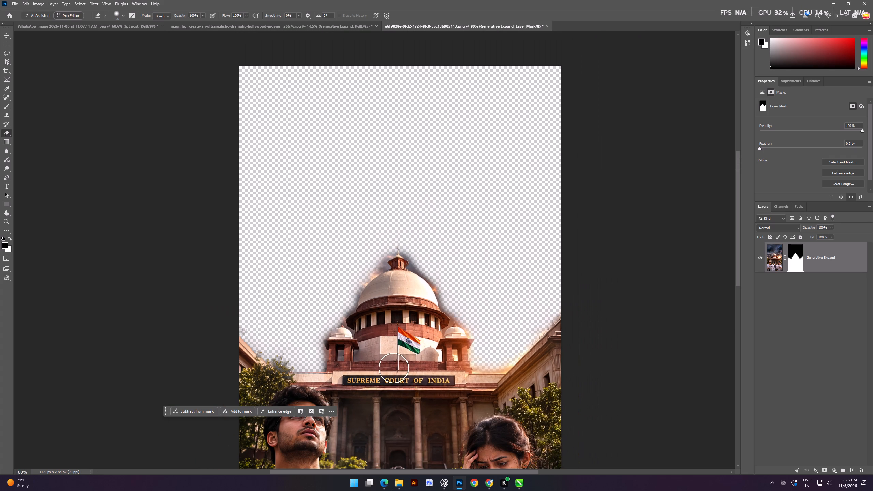
scroll(400, 367, "down", 2)
scroll(400, 367, "up", 1)
scroll(454, 346, "up", 3)
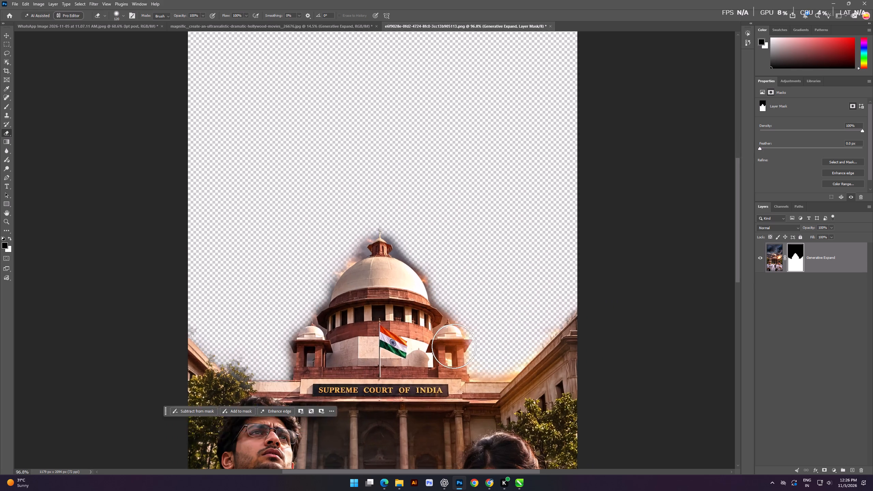
scroll(454, 346, "up", 8)
left_click_drag(448, 340, 458, 332)
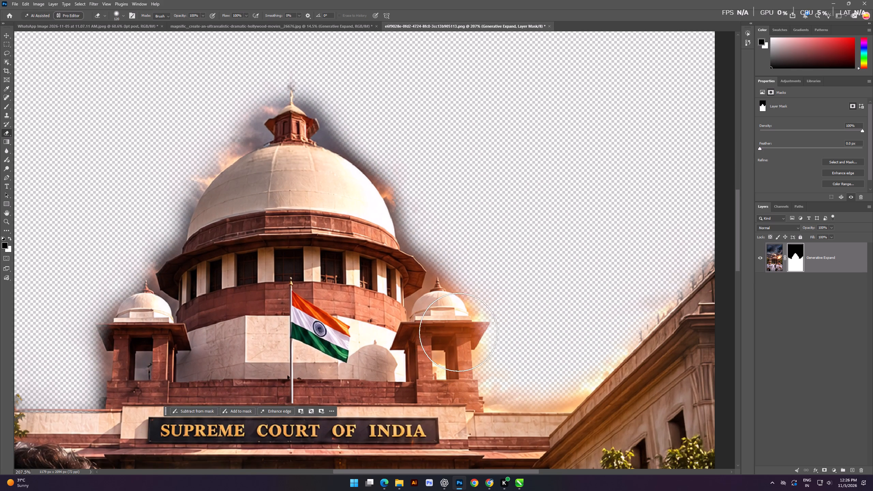
left_click_drag(458, 332, 443, 331)
left_click(455, 327)
left_click(454, 333)
left_click(449, 344)
left_click(430, 379)
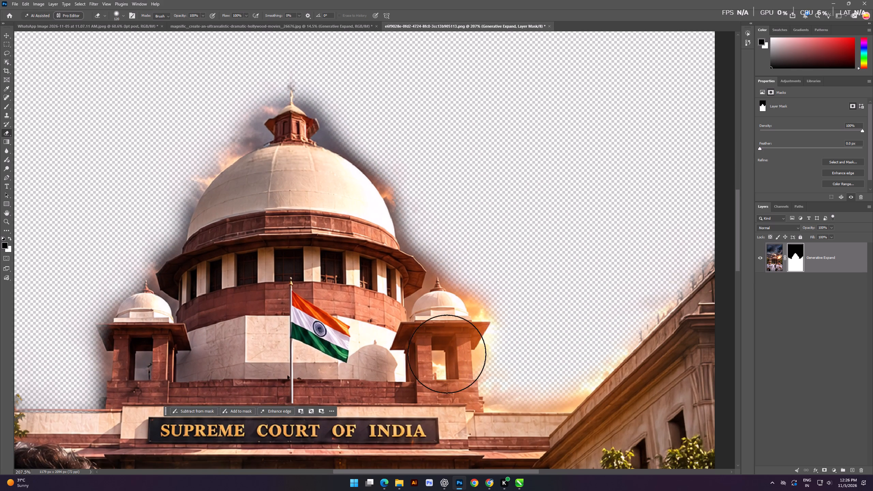
Export the masked image as a PNG to the Downloads folder, adding sfdfsd to the file name.
scroll(448, 348, "down", 9)
scroll(324, 350, "up", 3)
scroll(324, 360, "down", 5)
scroll(384, 377, "down", 3)
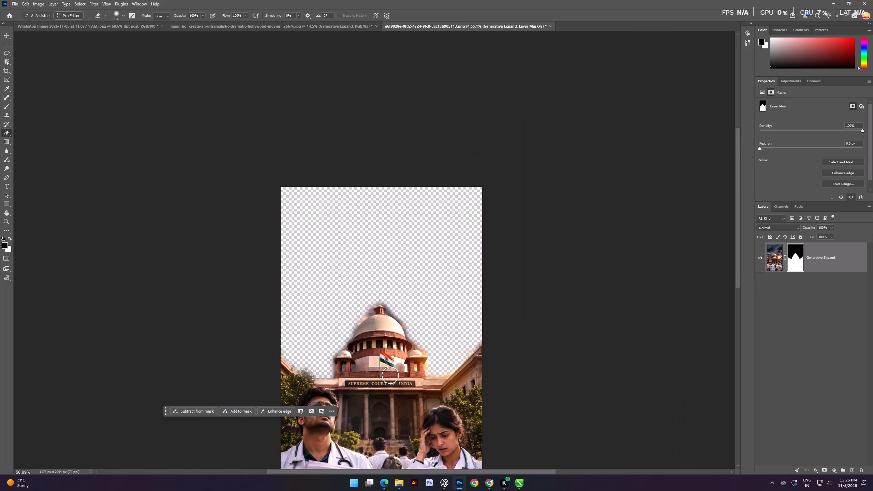
scroll(390, 375, "down", 6)
left_click(15, 4)
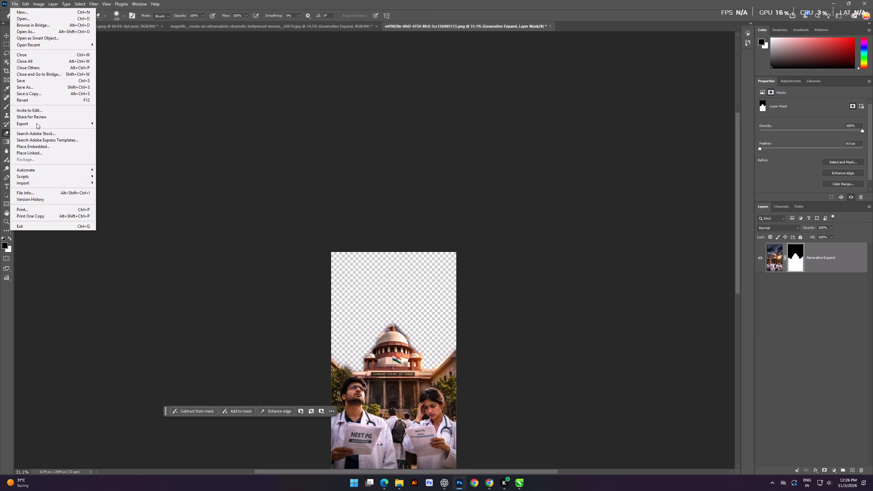
left_click(266, 111)
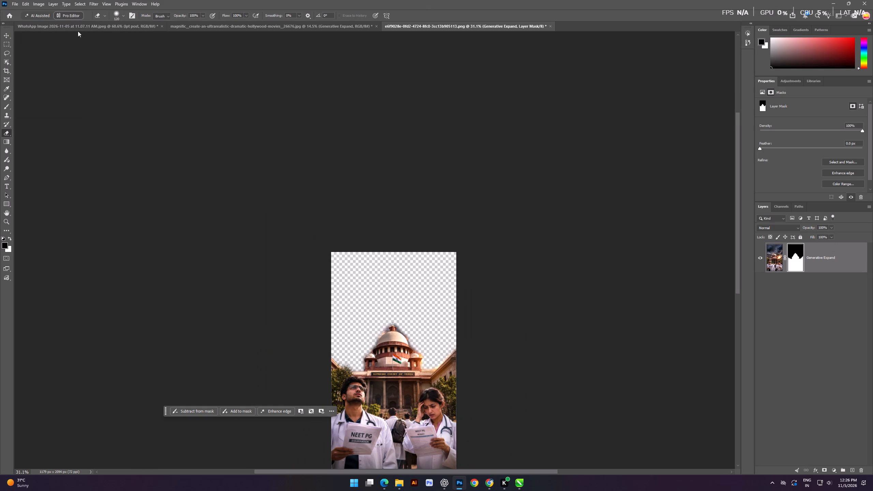
left_click(14, 5)
left_click(35, 126)
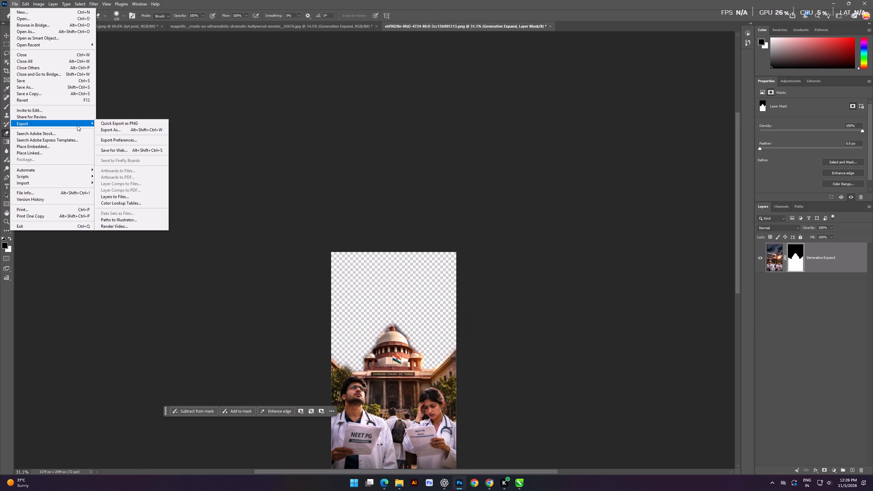
left_click(103, 119)
left_click(20, 6)
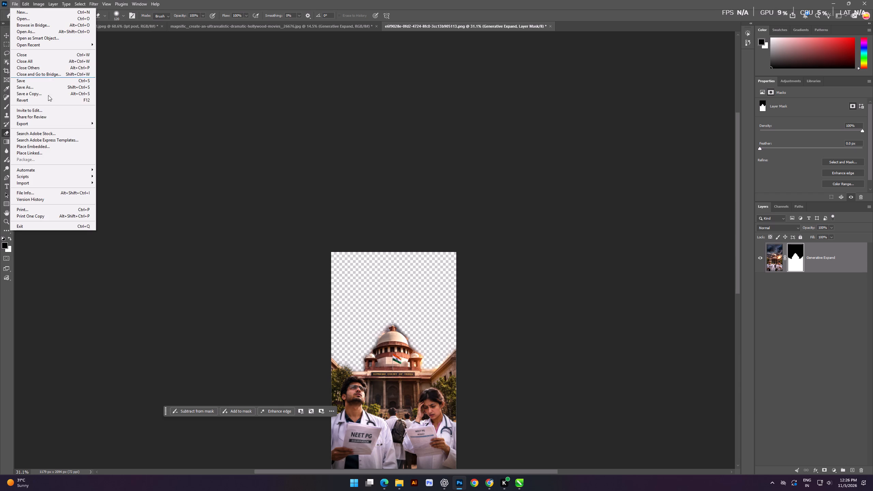
left_click(117, 124)
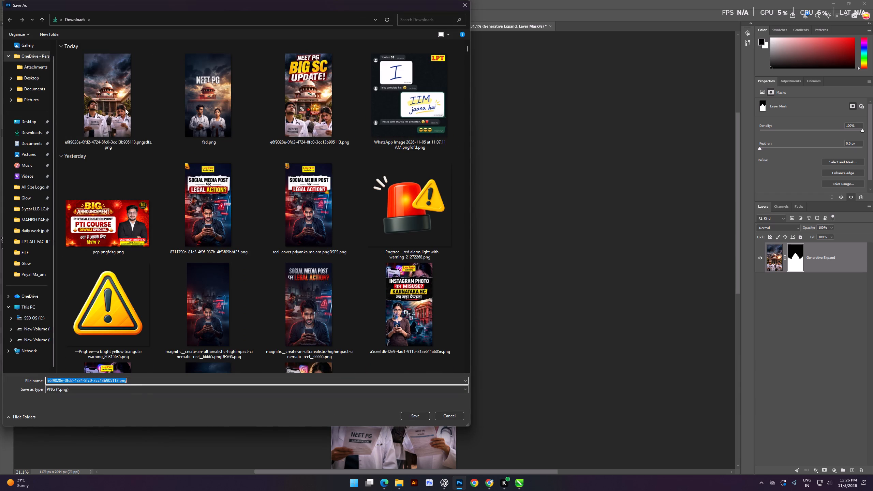
left_click(148, 381)
type("sfdfsd")
key("Return")
key("Return")
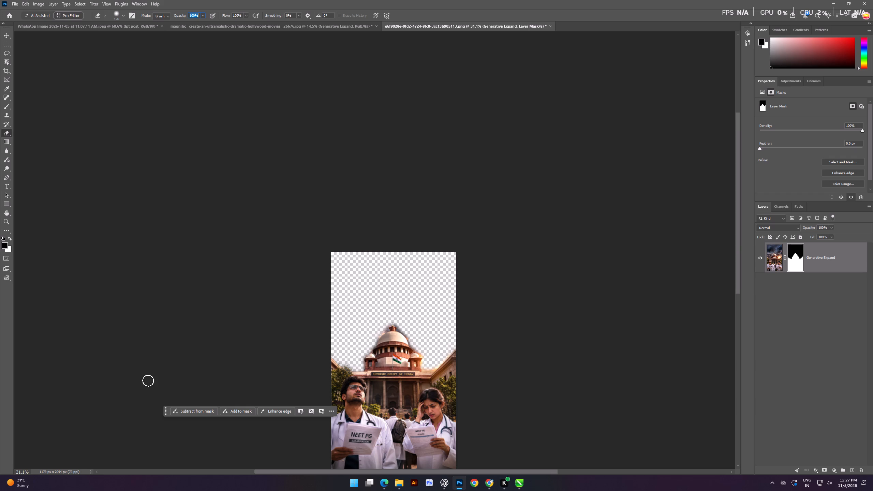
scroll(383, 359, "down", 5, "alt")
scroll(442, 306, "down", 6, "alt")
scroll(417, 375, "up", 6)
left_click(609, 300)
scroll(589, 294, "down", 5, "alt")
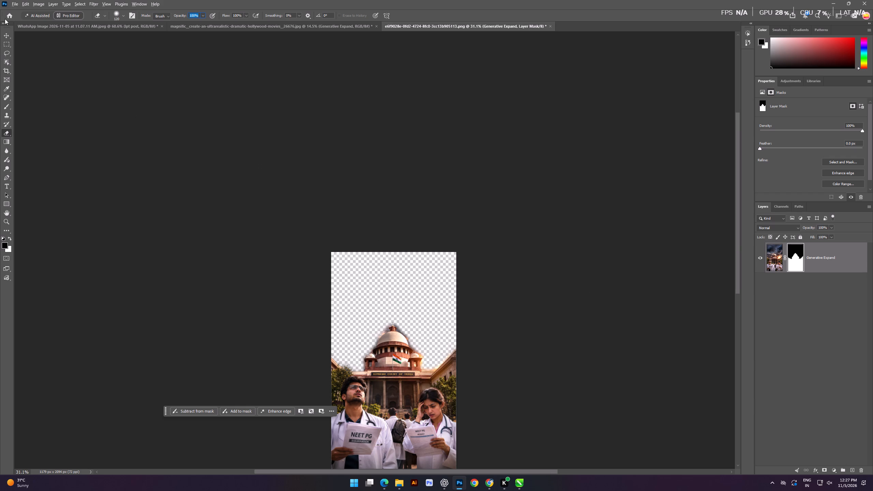
Open the newly exported transparent PNG from the Downloads folder as its own document.
left_click(7, 15)
left_click(20, 59)
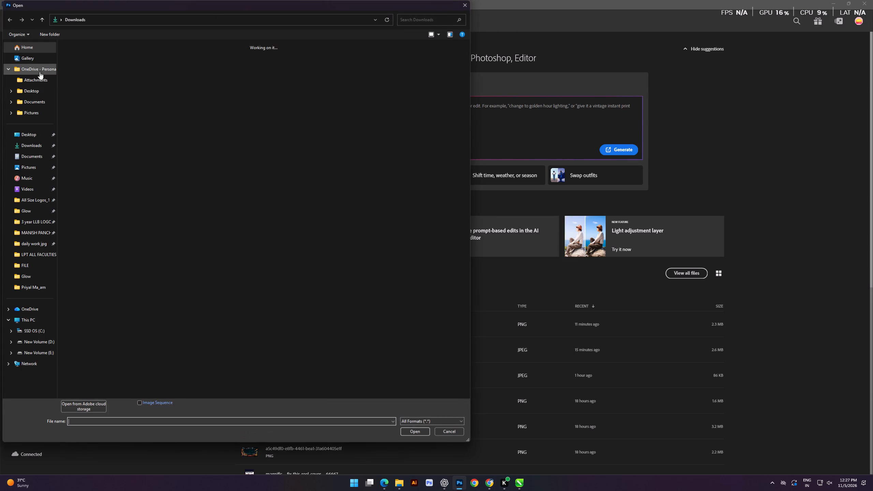
double_click(91, 103)
scroll(375, 248, "up", 4)
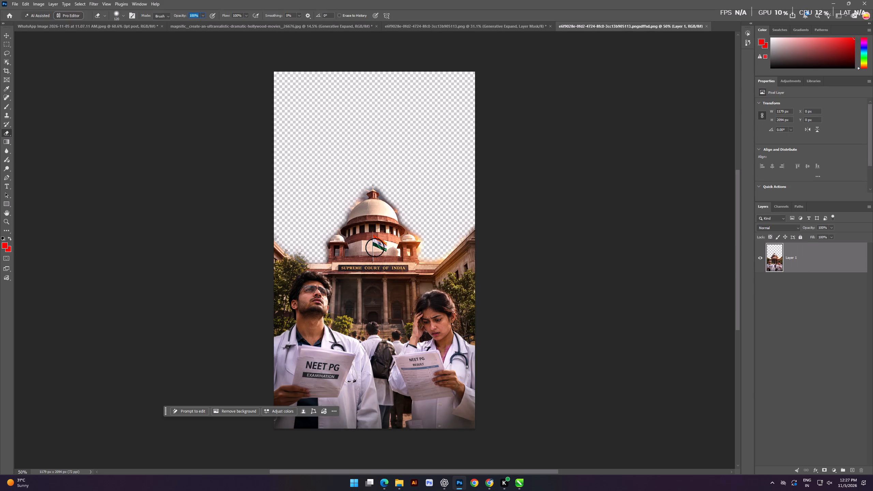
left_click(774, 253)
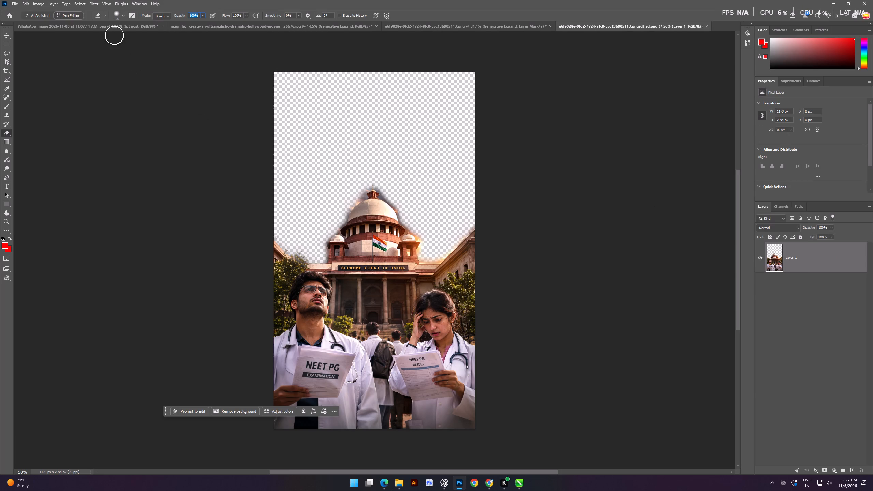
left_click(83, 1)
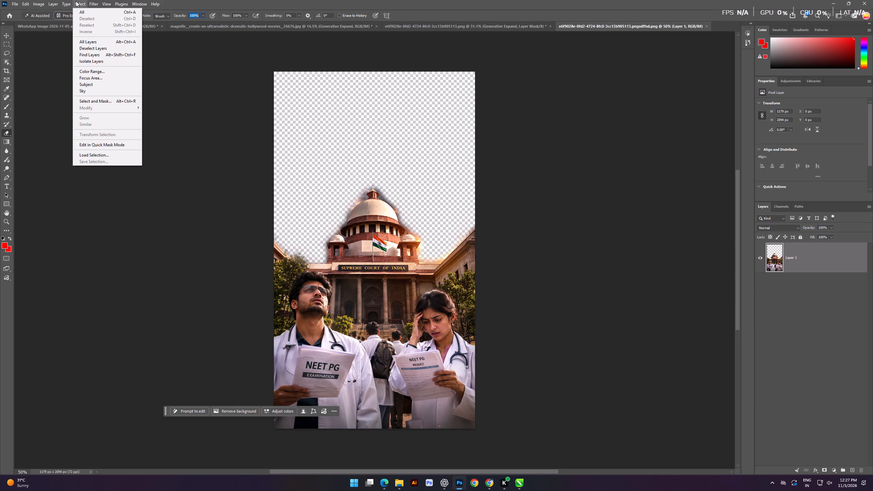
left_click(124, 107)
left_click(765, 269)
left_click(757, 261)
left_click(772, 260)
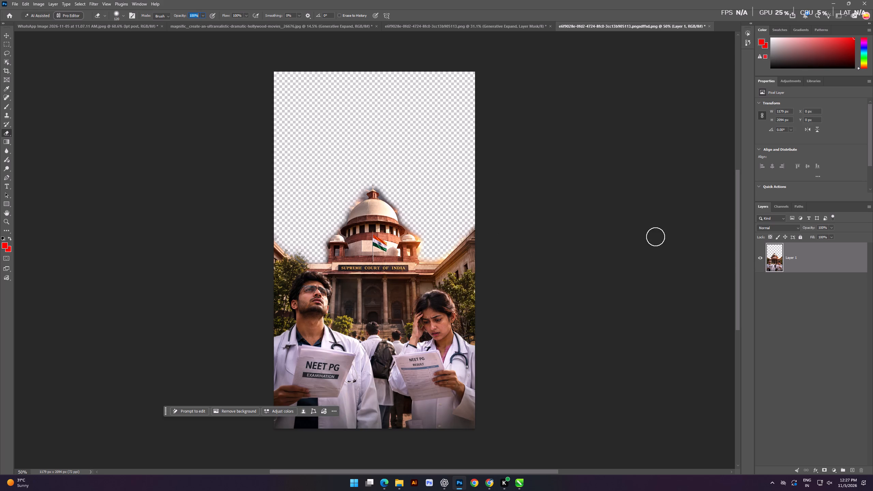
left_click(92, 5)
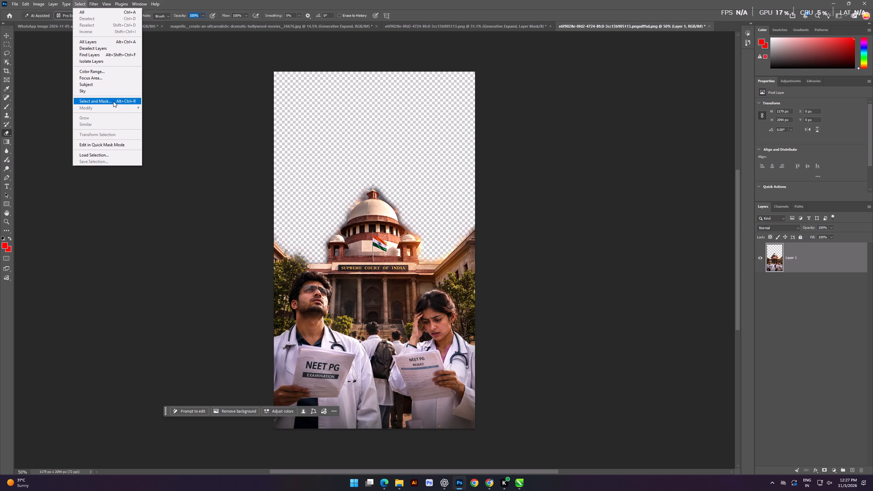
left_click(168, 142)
Switch to CorelDRAW and open the PowerClip contents of the CLAT 2027 cover for editing.
left_click(519, 487)
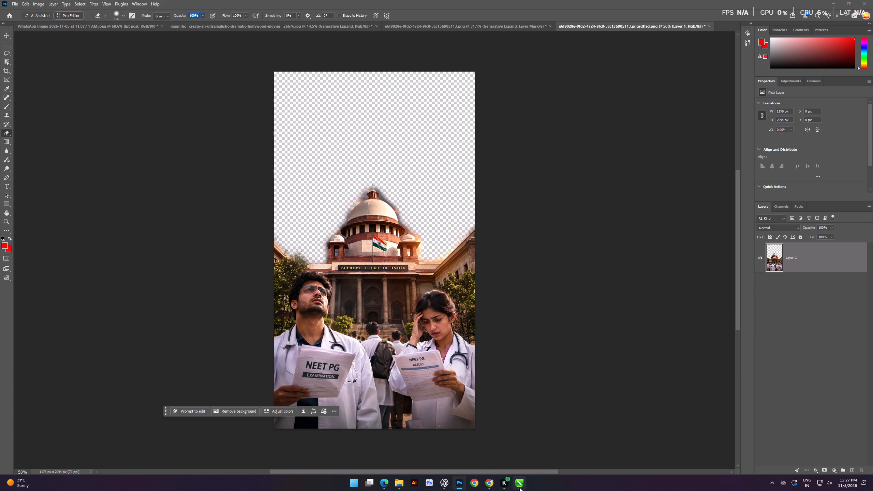
left_click(379, 262)
scroll(379, 262, "down", 11)
scroll(422, 208, "up", 4)
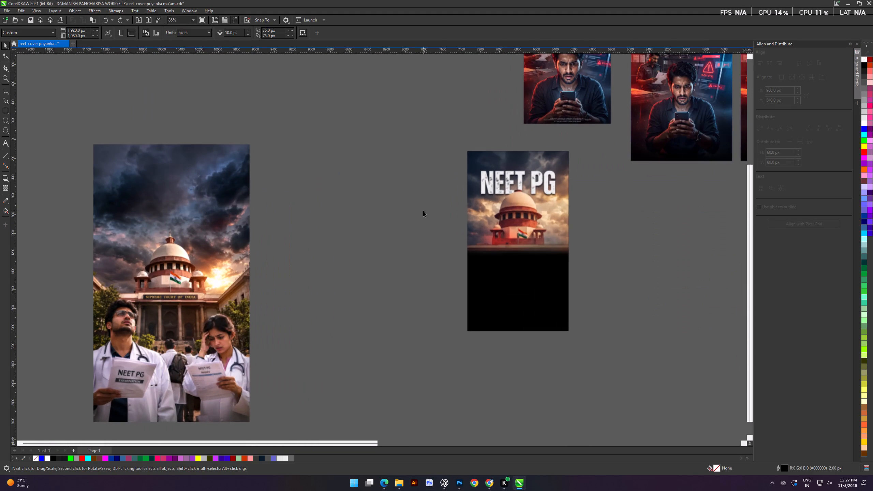
scroll(423, 211, "down", 20, "shift")
left_click(390, 207)
scroll(391, 208, "down", 3, "shift")
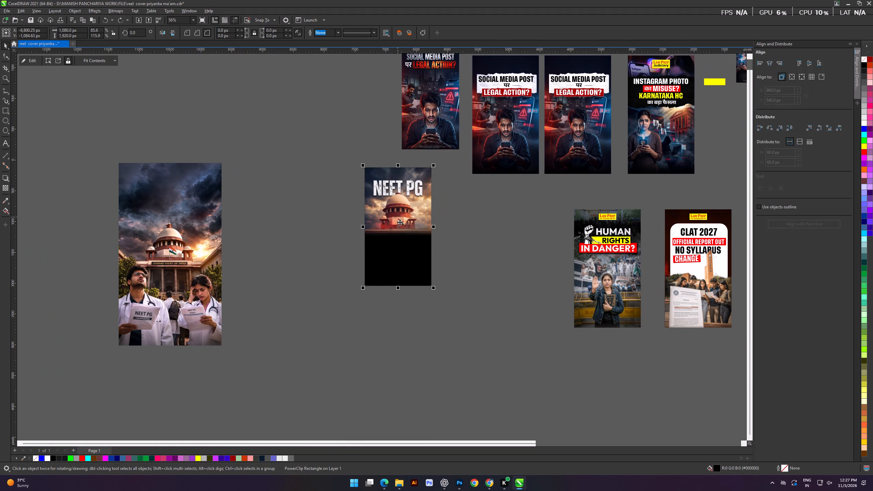
left_click(321, 232)
scroll(400, 242, "up", 3, "shift")
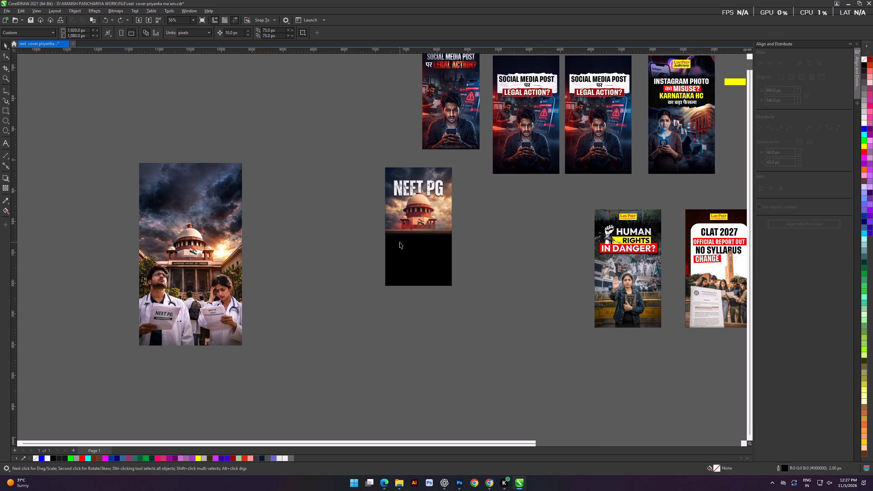
scroll(400, 242, "down", 6)
double_click(645, 262)
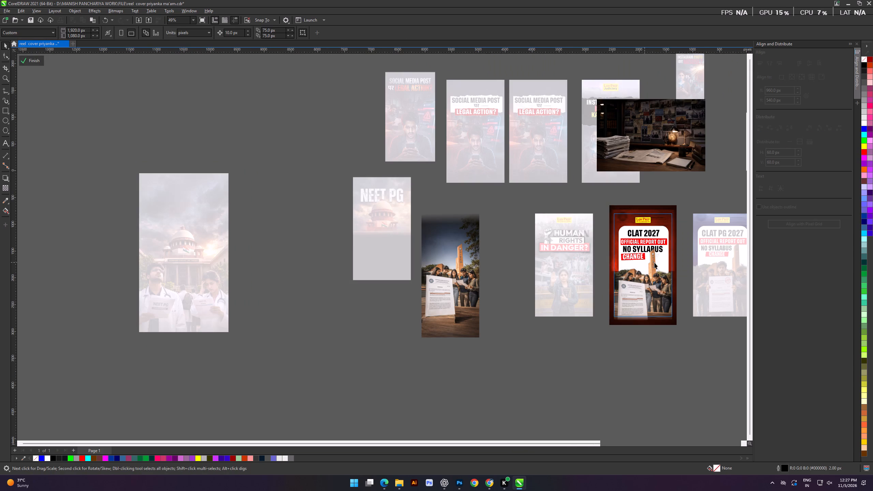
Move the TUTORIAL REEL.png logo overlay out of the CLAT 2027 cover to the empty area beside it.
left_click_drag(647, 256, 587, 255)
key("ctrl+z")
left_click_drag(657, 282, 537, 302)
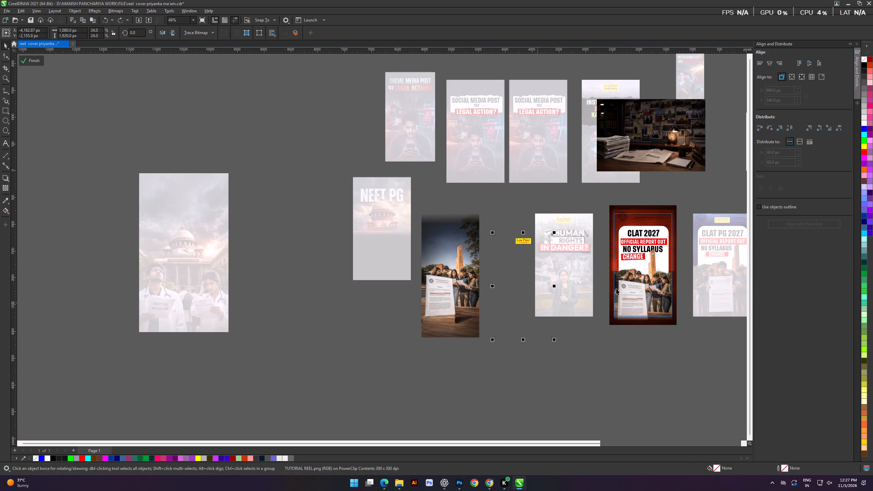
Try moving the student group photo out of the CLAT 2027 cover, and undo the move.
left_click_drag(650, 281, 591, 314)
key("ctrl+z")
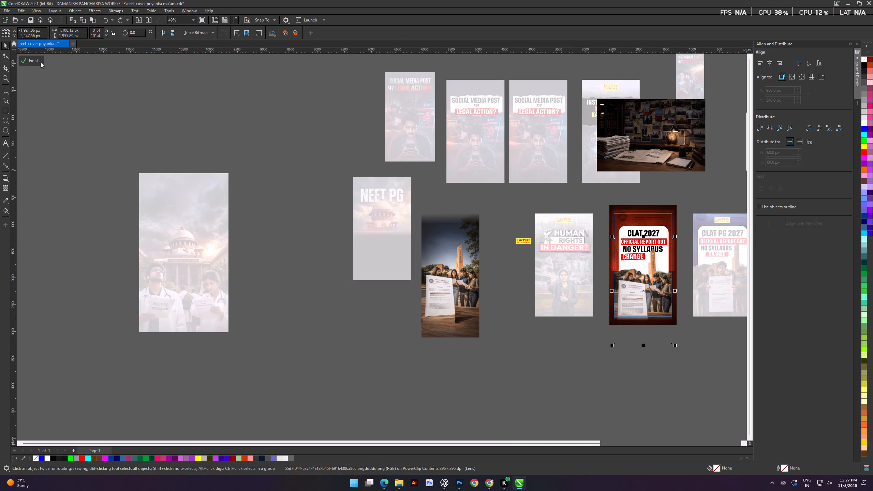
Finish the PowerClip edit and place a copy of the CLAT 2027 cover between the Supreme Court image and the NEET PG draft.
left_click(39, 62)
left_click(227, 138)
left_click_drag(606, 202, 685, 335)
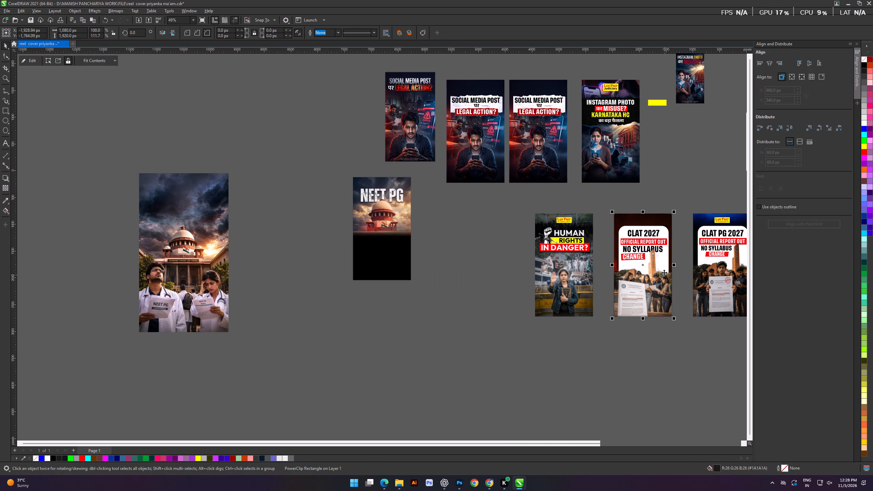
right_click_drag(662, 269, 320, 231)
left_click(334, 245)
left_click(322, 303)
Open the copied cover's PowerClip contents and move the student group photo out of the frame.
scroll(304, 238, "up", 5, "shift")
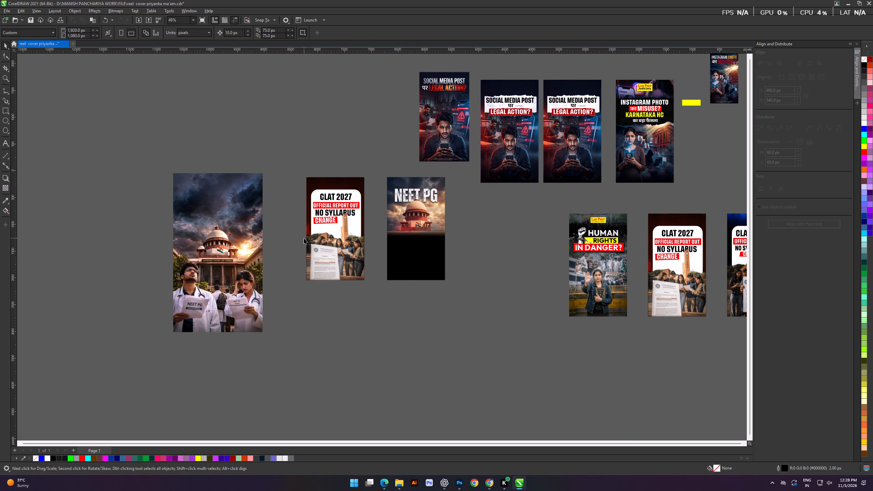
scroll(304, 238, "up", 7, "shift")
left_click(317, 235)
scroll(339, 238, "up", 4)
double_click(388, 225)
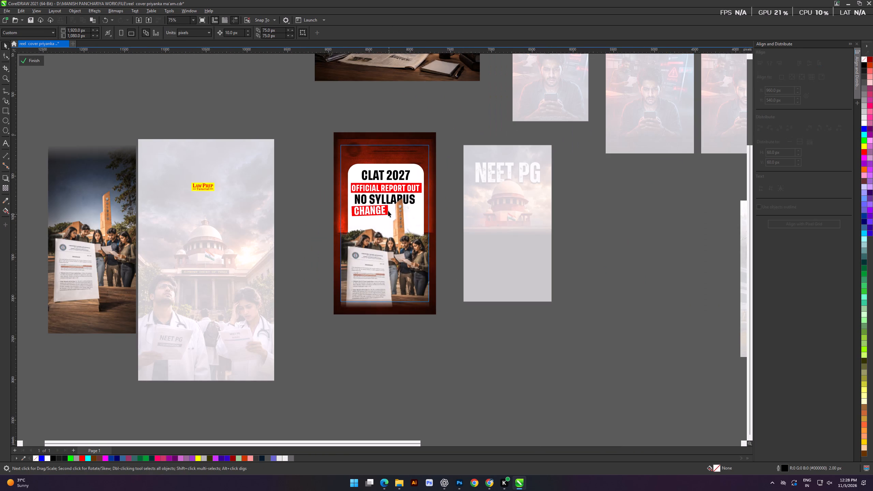
left_click(379, 267)
left_click_drag(400, 273, 262, 297)
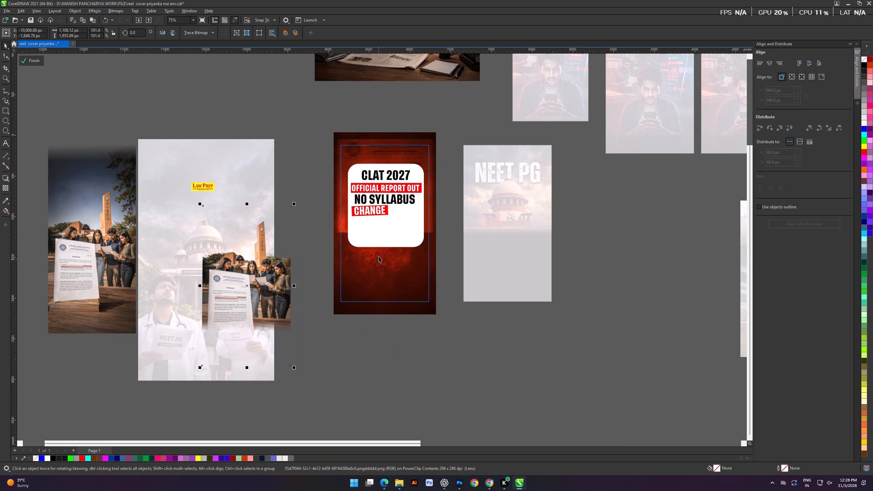
Move the CLAT 2027 headline texts and their red strips out of the copied cover, and finish the PowerClip edit.
left_click_drag(313, 152, 427, 224)
left_click_drag(395, 193, 259, 101)
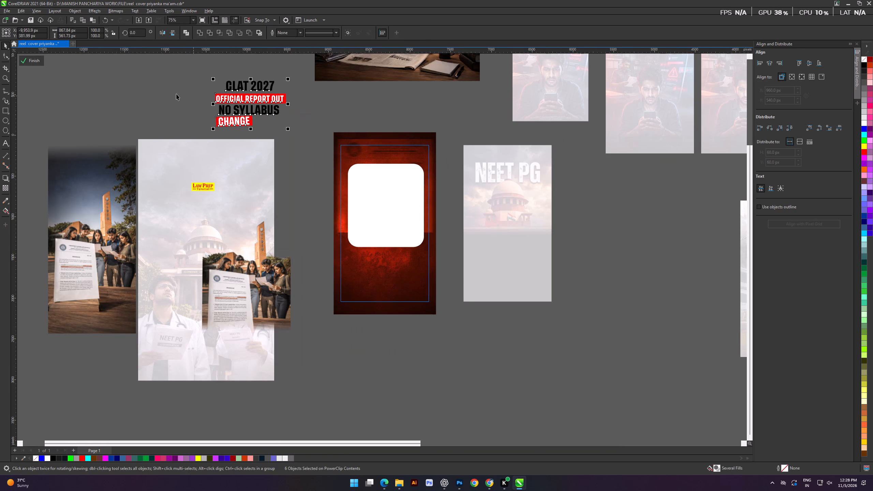
left_click(35, 63)
left_click(99, 71)
Import the exported Supreme Court cutout PNG at about 1,030 px wide and place it over the copied cover's white panel.
key("ctrl+i")
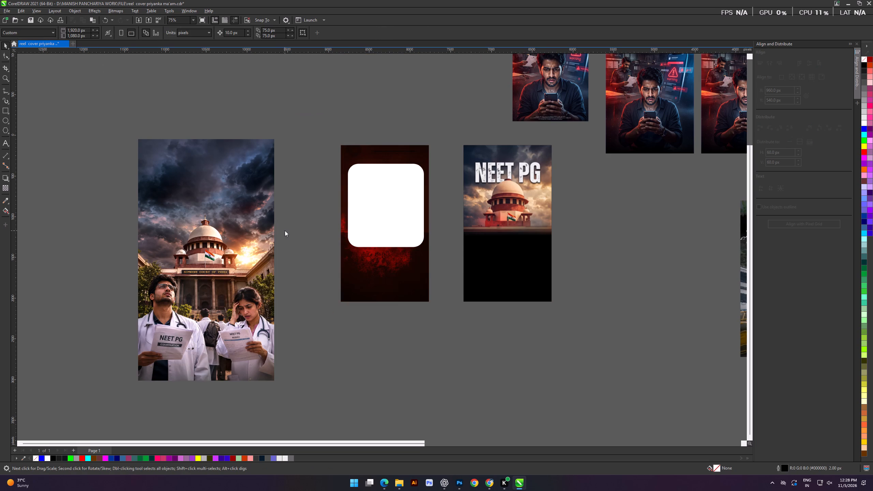
double_click(408, 238)
left_click_drag(305, 204, 417, 353)
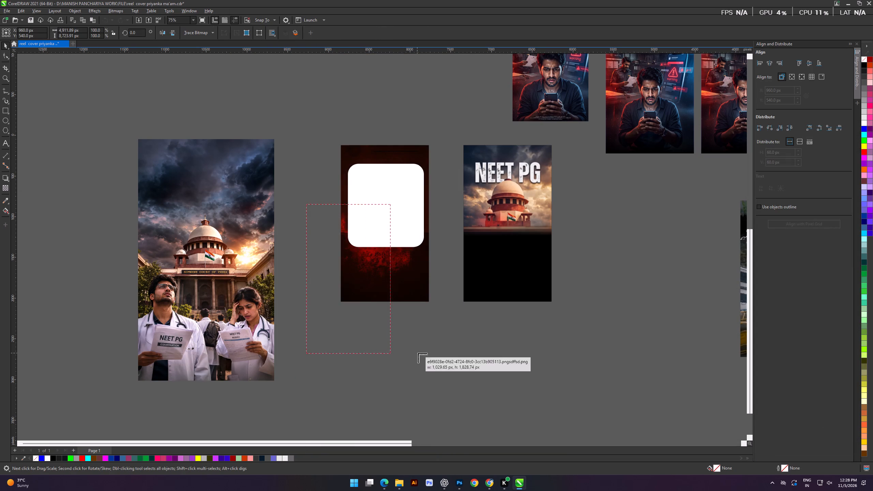
left_click_drag(349, 308, 393, 257)
Enlarge the Supreme Court cutout to about 1,185 px wide and position it over the lower part of the cover.
scroll(383, 260, "up", 3)
scroll(393, 268, "up", 3, "shift")
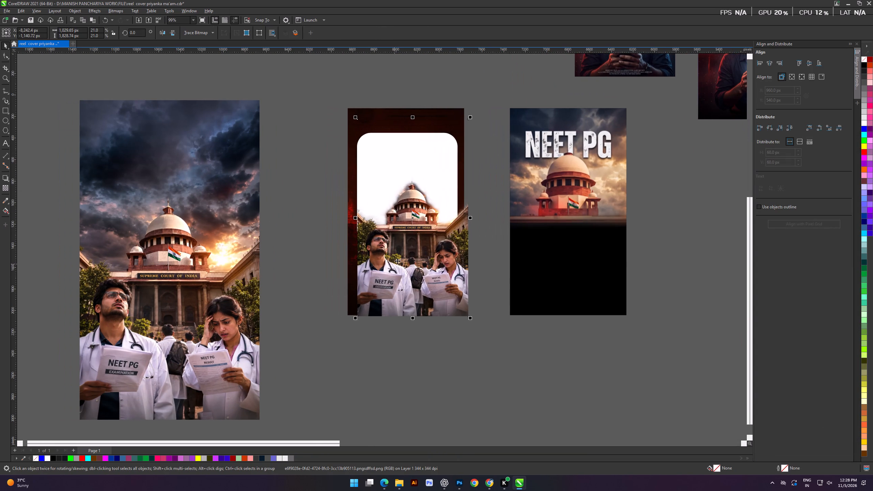
scroll(399, 260, "up", 3)
left_click_drag(414, 277, 400, 274)
scroll(410, 275, "up", 2, "alt")
scroll(403, 303, "up", 3)
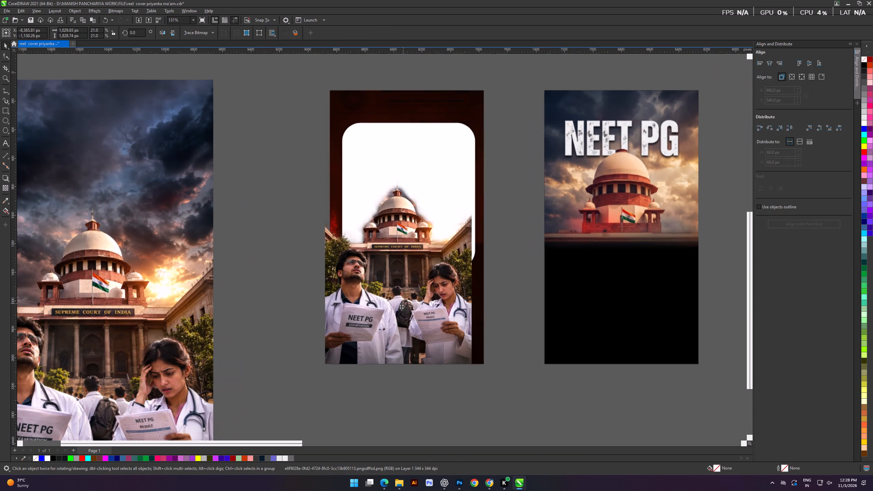
left_click_drag(401, 308, 411, 304)
left_click_drag(482, 360, 497, 380, "shift")
scroll(454, 312, "up", 4, "shift")
left_click_drag(466, 317, 465, 313)
scroll(461, 314, "up", 2, "alt")
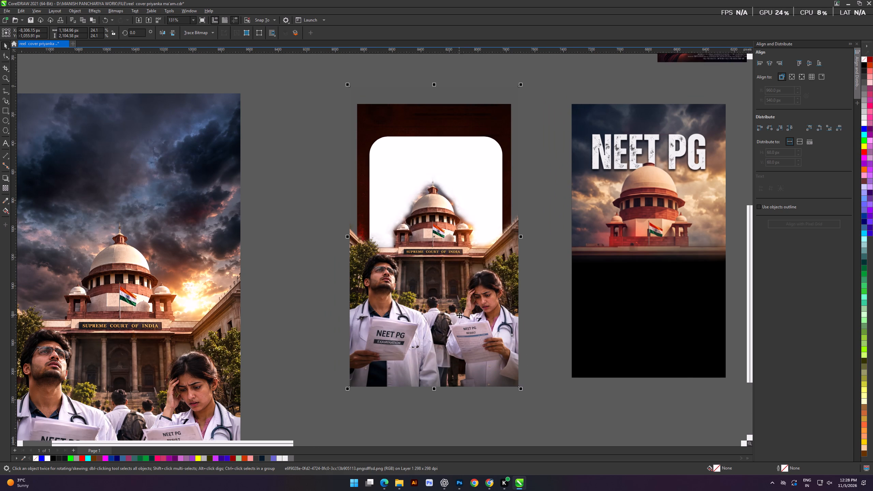
left_click_drag(459, 315, 462, 311)
left_click_drag(464, 321, 465, 313)
left_click_drag(467, 316, 470, 310)
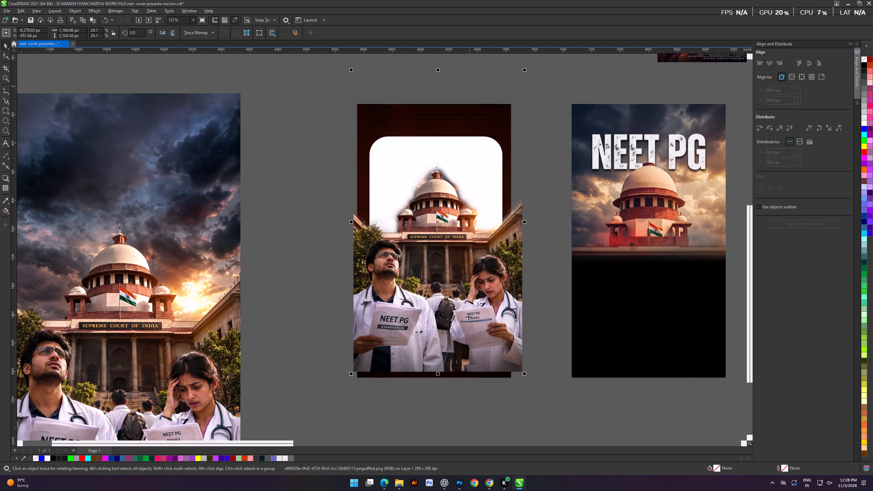
left_click_drag(469, 317, 465, 327)
Scale the cutout about its centre to about 1,095 px wide, just beyond the cover's side edges.
scroll(500, 387, "up", 6)
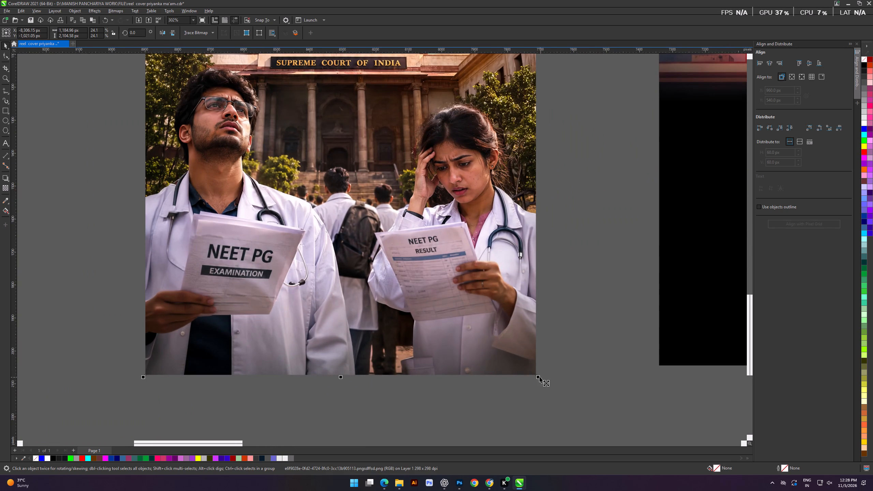
left_click_drag(537, 377, 526, 381, "shift")
left_click(499, 334)
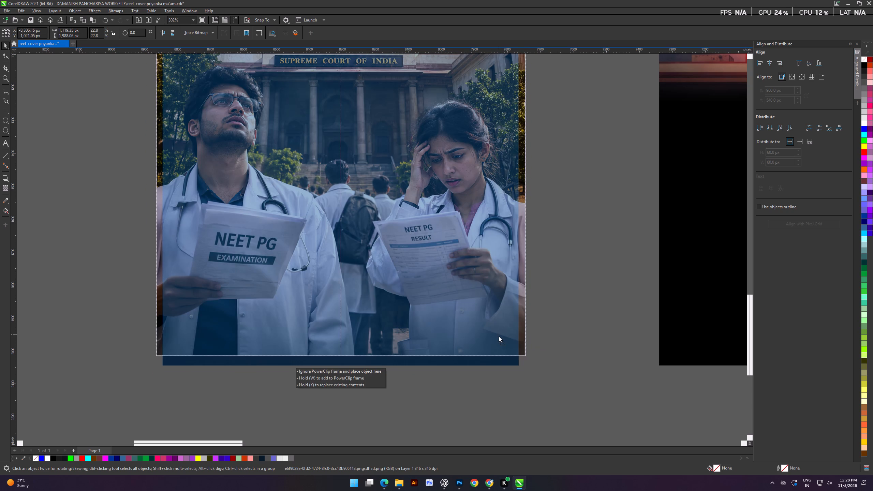
left_click_drag(527, 358, 521, 361, "shift")
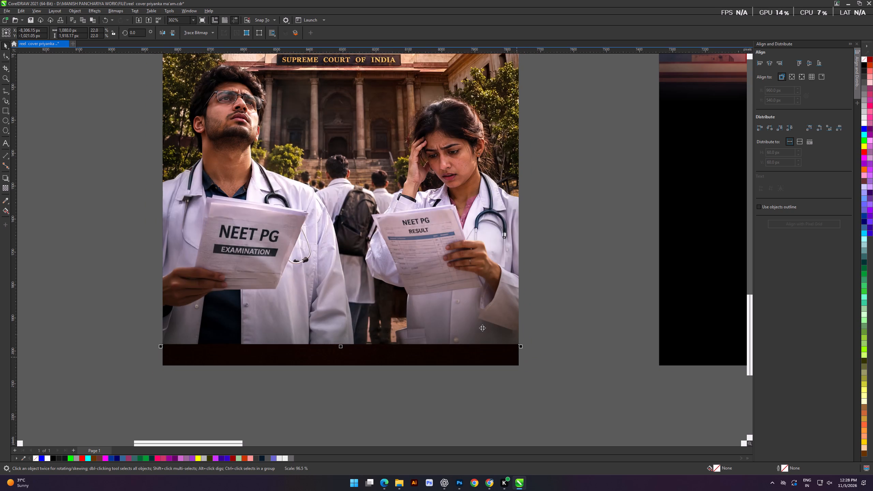
left_click(481, 325)
left_click_drag(521, 345, 528, 349, "shift")
left_click(468, 320)
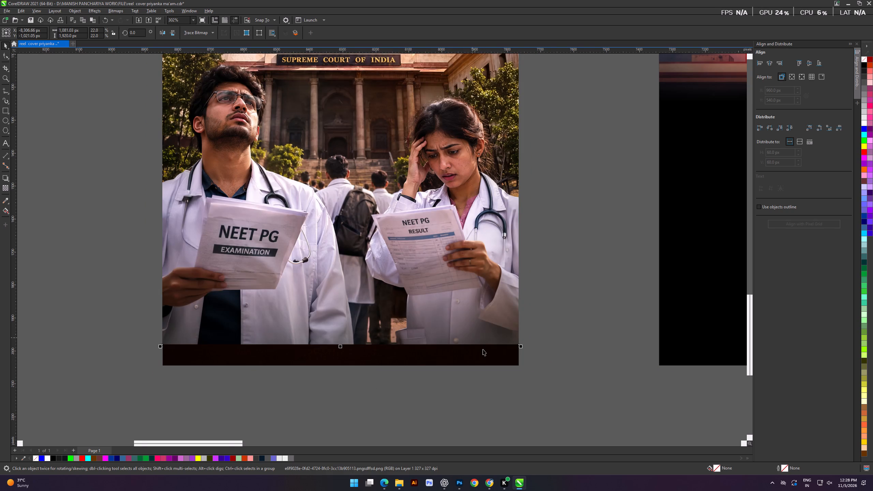
scroll(490, 357, "up", 3)
left_click_drag(526, 343, 530, 348, "shift")
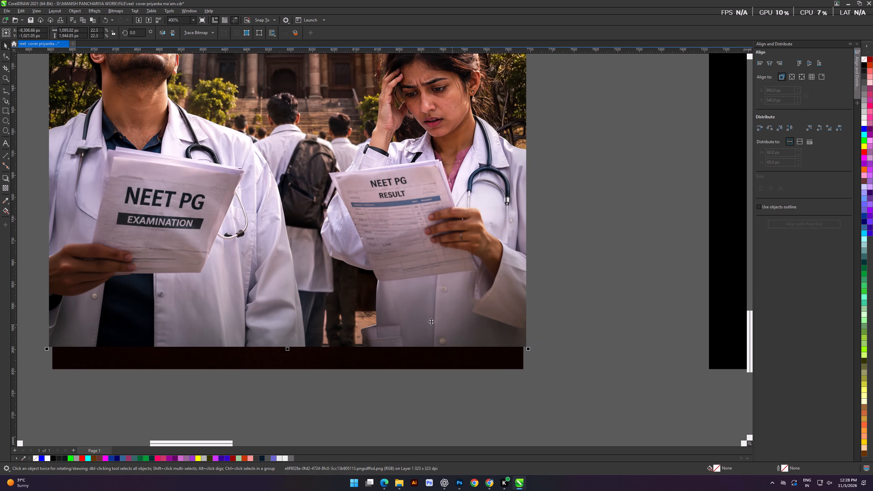
Move the cutout down so its bottom edge lines up with the cover's bottom edge.
scroll(406, 322, "down", 4)
scroll(361, 327, "up", 9, "shift")
left_click_drag(349, 331, 352, 353)
left_click_drag(351, 344, 350, 339)
left_click_drag(356, 339, 351, 340)
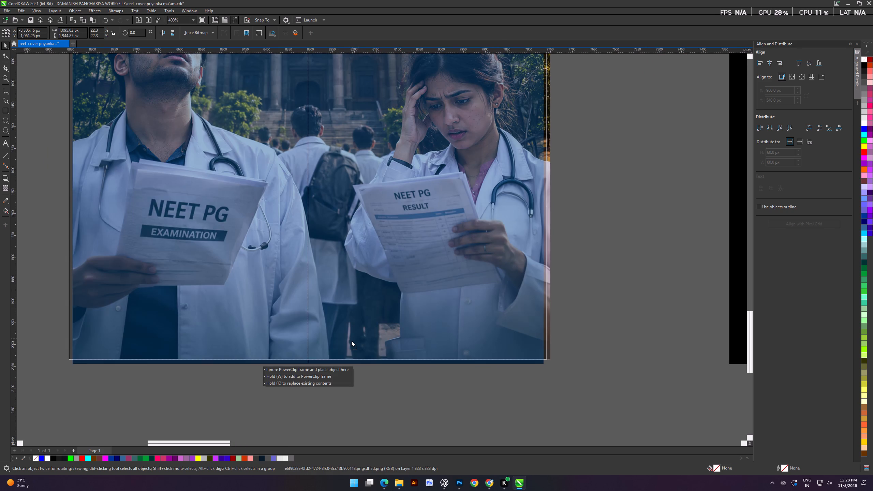
left_click_drag(351, 340, 354, 343)
Send the cutout to the back and PowerClip it inside the copied cover's frame.
key("shift+Page_Down")
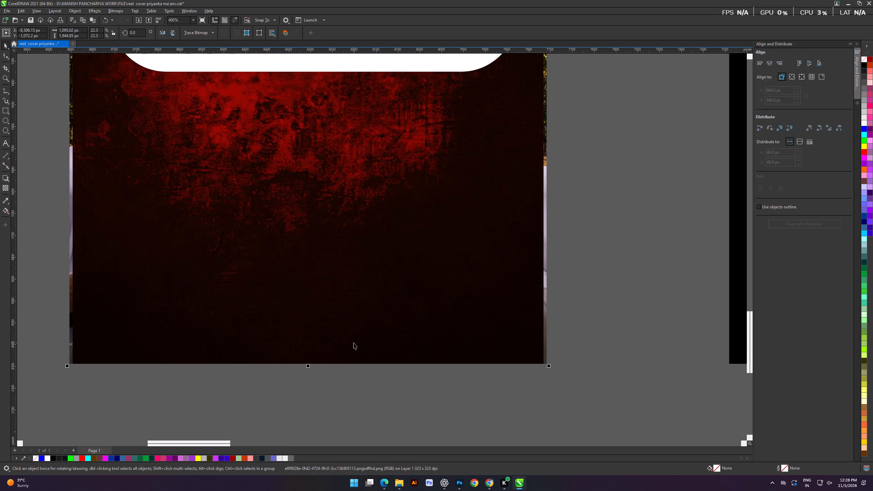
key("d")
left_click(358, 289)
left_click_drag(389, 448, 387, 436)
scroll(397, 364, "down", 16)
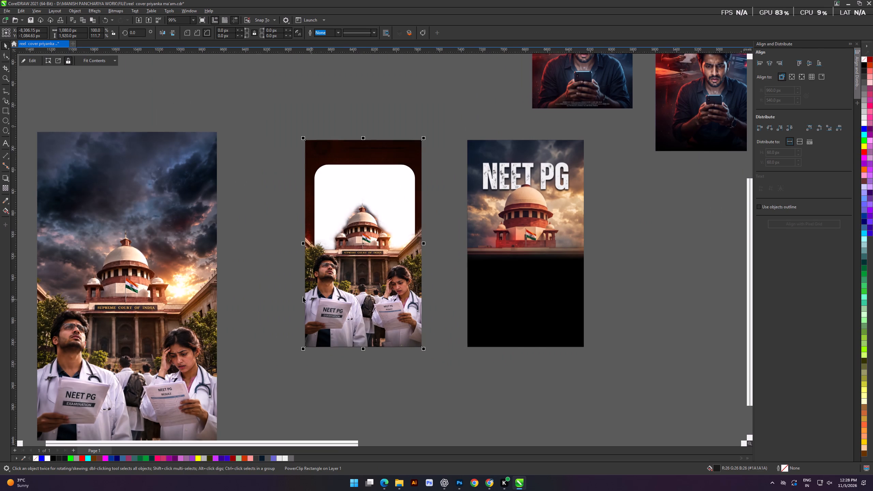
left_click(260, 259)
Edit the cover's PowerClip contents and crop the cutout's empty top down to just above the dome with the Shape tool.
scroll(343, 255, "up", 19, "shift")
left_click(351, 200)
scroll(465, 222, "up", 4)
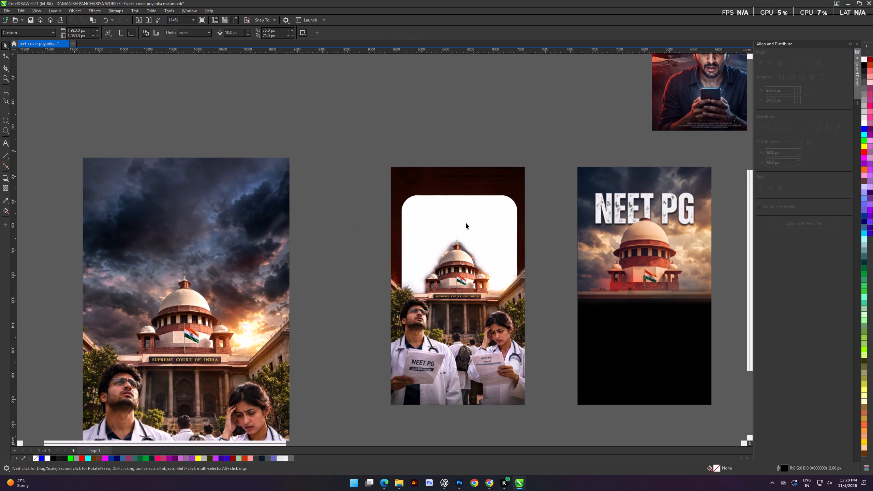
scroll(466, 223, "up", 4)
left_click(354, 179)
double_click(453, 220)
left_click(453, 224)
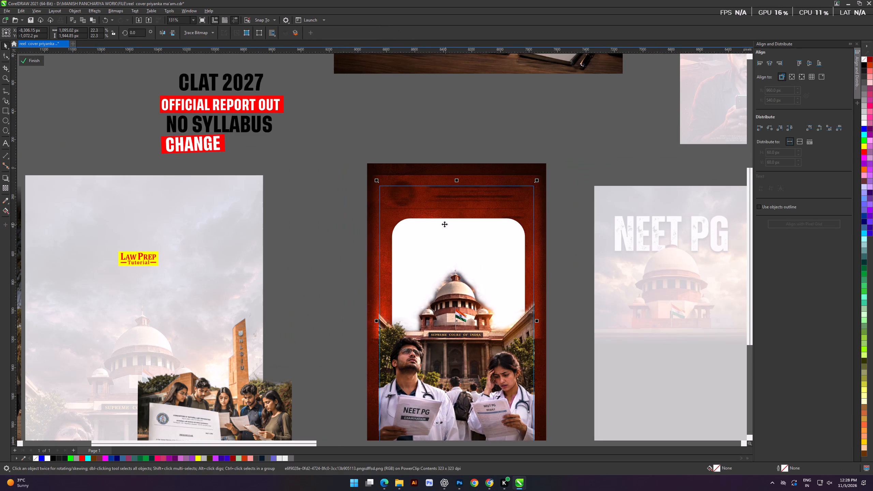
left_click(4, 56)
left_click_drag(320, 151, 558, 250)
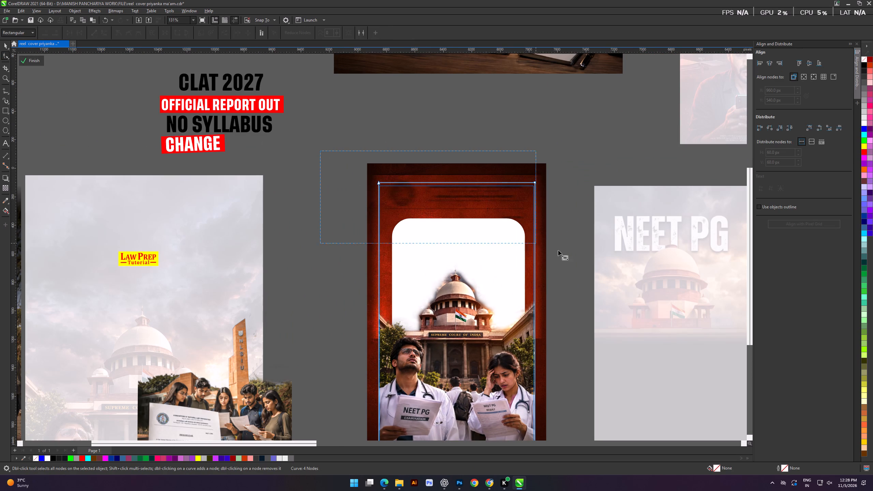
left_click_drag(558, 250, 579, 311)
left_click_drag(536, 182, 538, 262)
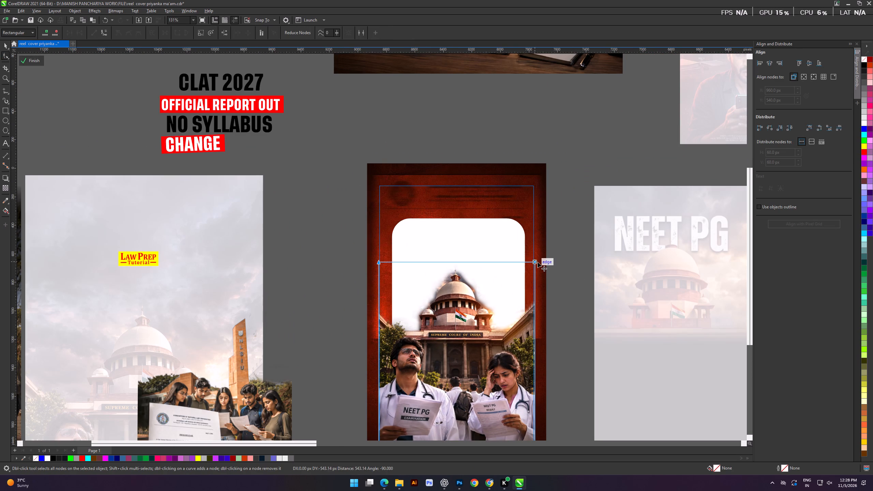
left_click_drag(538, 262, 538, 267)
left_click(5, 45)
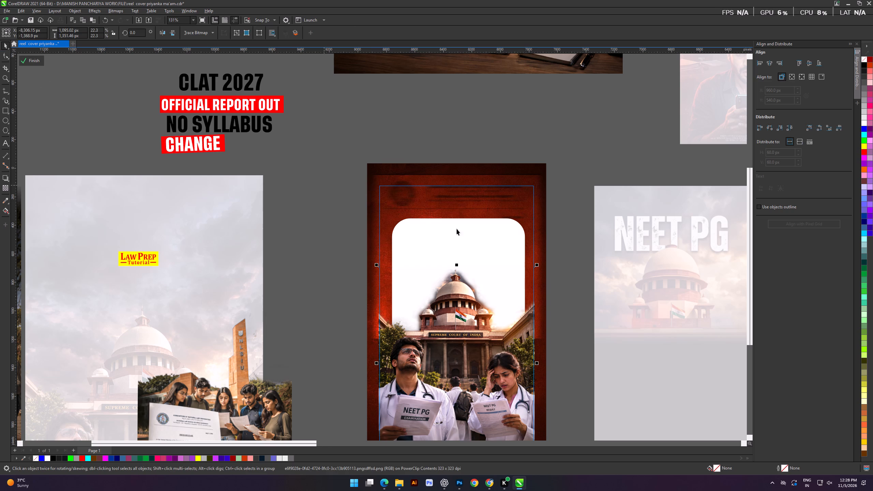
Stretch the white rounded panel upward to about 1,157 px high and finish the PowerClip edit.
left_click(483, 238)
left_click_drag(458, 216, 459, 200)
left_click(30, 61)
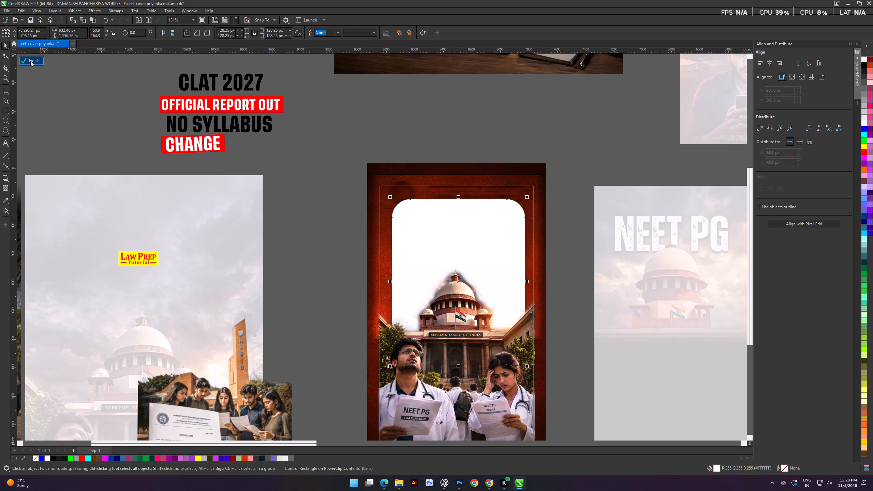
left_click(78, 128)
Review the new cover's composition alongside the source image and the NEET PG draft.
scroll(350, 192, "down", 8)
scroll(365, 263, "up", 1)
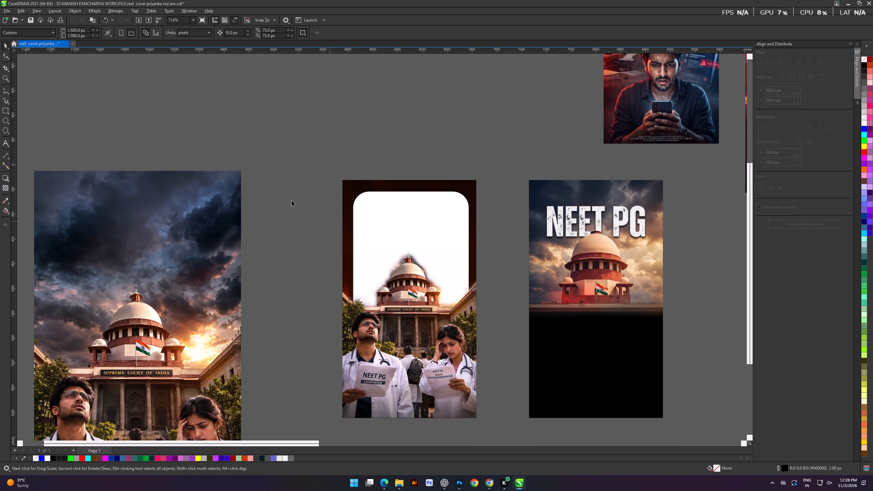
scroll(295, 281, "up", 4, "shift")
scroll(372, 270, "up", 3)
scroll(378, 263, "down", 7, "alt")
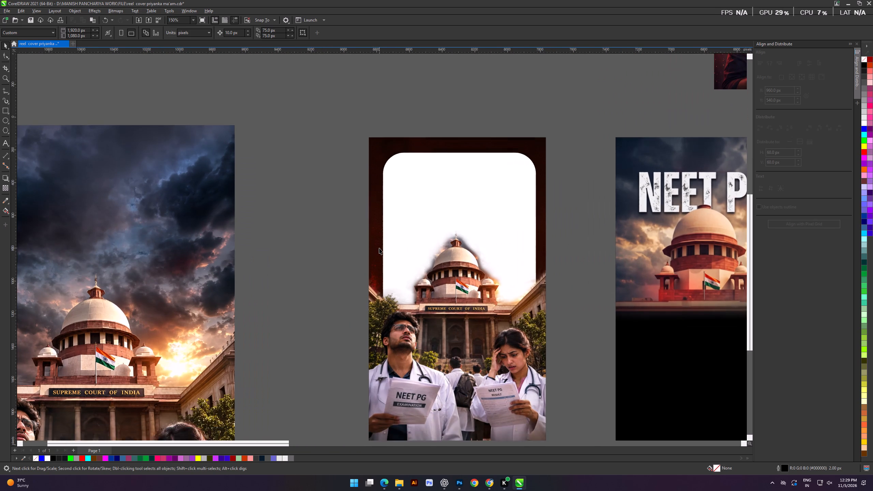
scroll(379, 248, "down", 1, "alt")
scroll(471, 214, "up", 4)
scroll(450, 210, "down", 4)
scroll(426, 214, "up", 7, "alt")
scroll(432, 228, "down", 3)
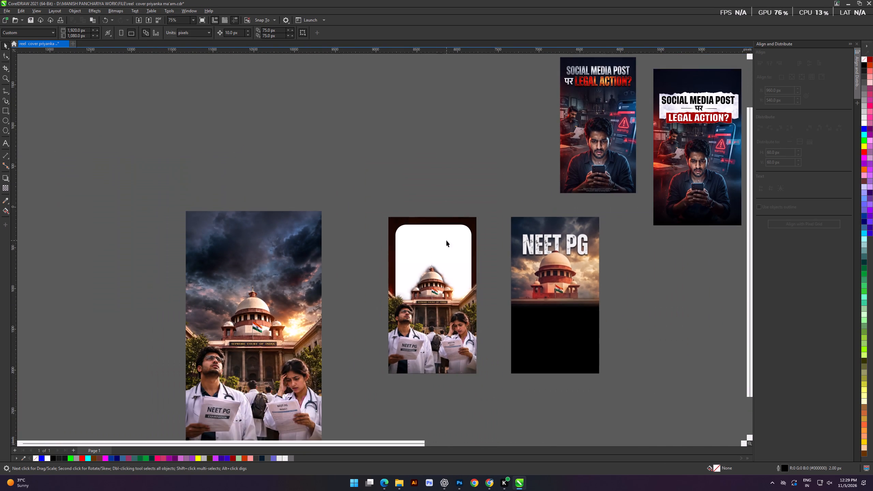
scroll(464, 234, "up", 6, "alt")
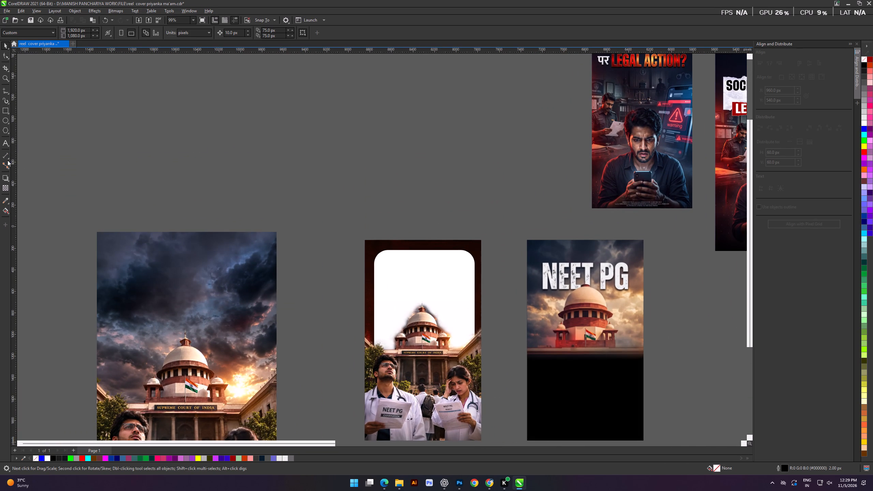
Add the text "NEET PG: BIG SC UPDATE!" from the clipboard history in the empty area above the covers.
left_click(7, 142)
left_click(292, 166)
type("sdfsaa")
key("ctrl+a")
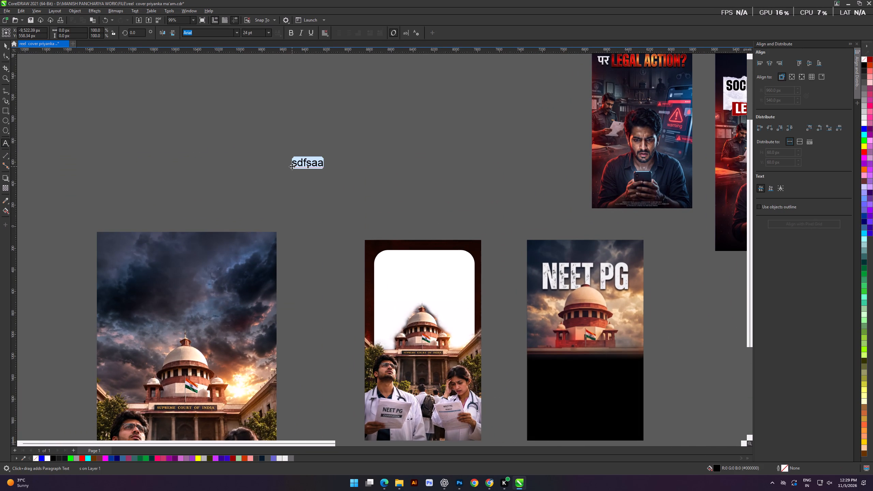
key("super+v")
left_click(786, 452)
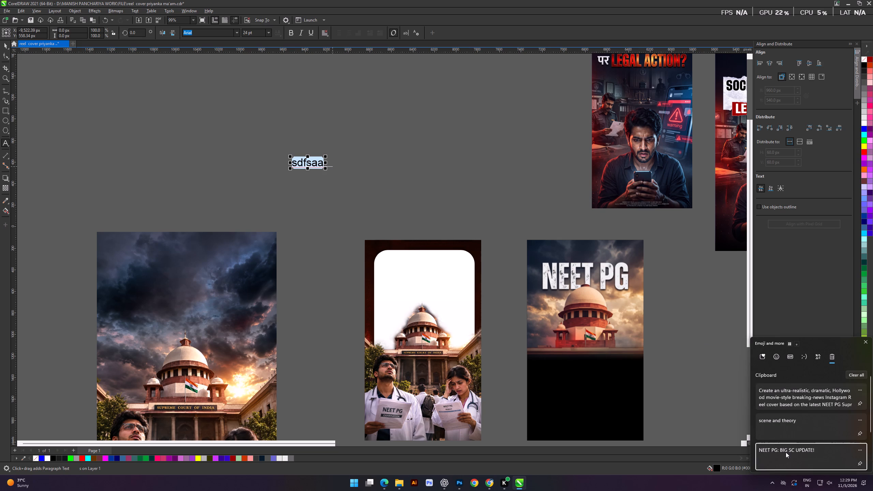
key("ctrl+v")
left_click(6, 44)
left_click(188, 158)
Remove the colon and split the headline text into two lines, "NEET PG" and "BIG SC UPDATE!".
scroll(308, 164, "up", 4)
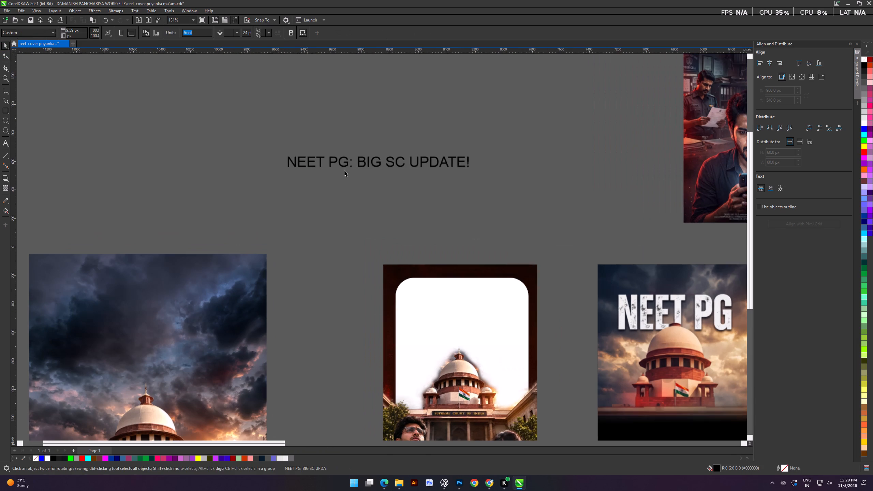
double_click(357, 164)
double_click(358, 163)
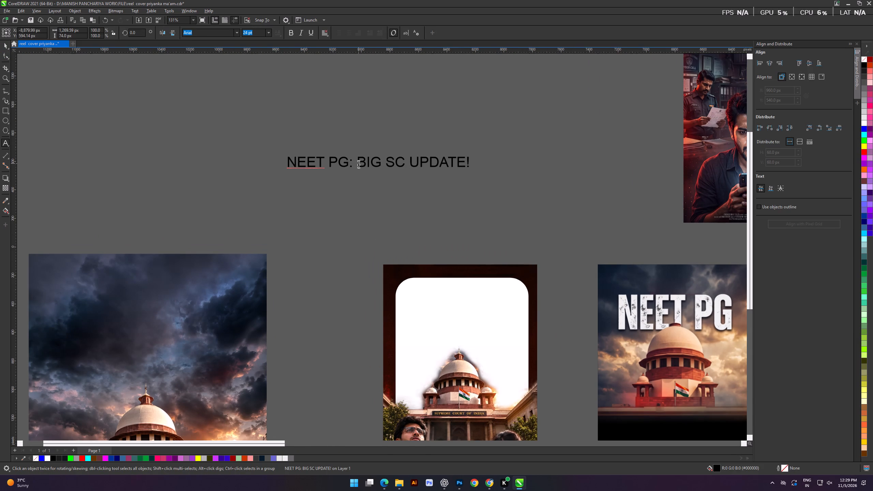
key("BackSpace")
key("BackSpace")
key("Return")
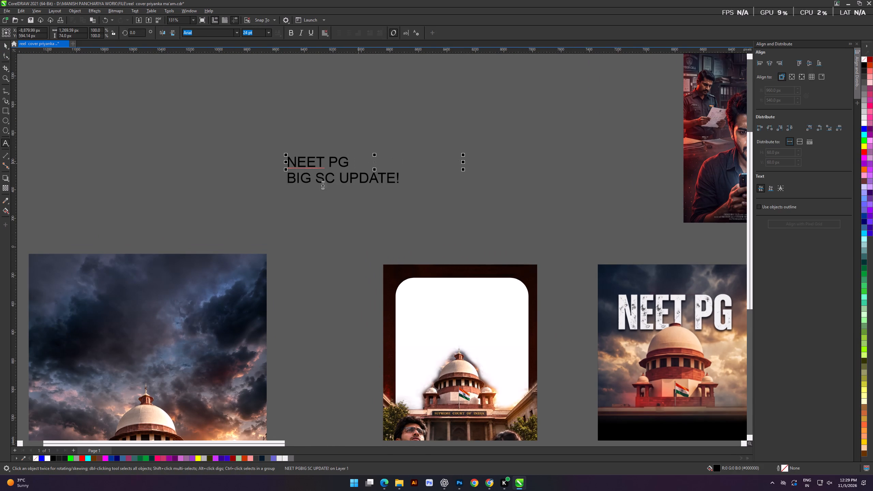
Put "UPDATE!" on its own third line and break the headline apart into separate line objects.
scroll(318, 188, "down", 7)
left_click(3, 43)
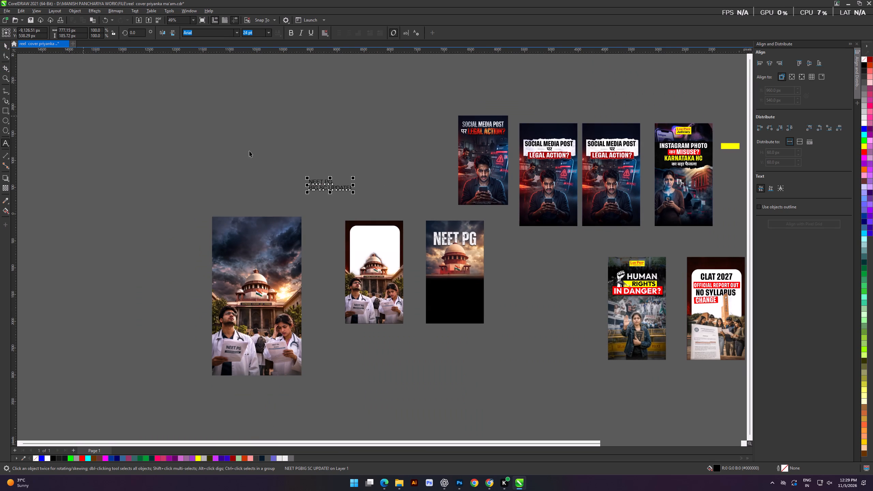
left_click(258, 153)
scroll(299, 182, "up", 12)
left_click(343, 193)
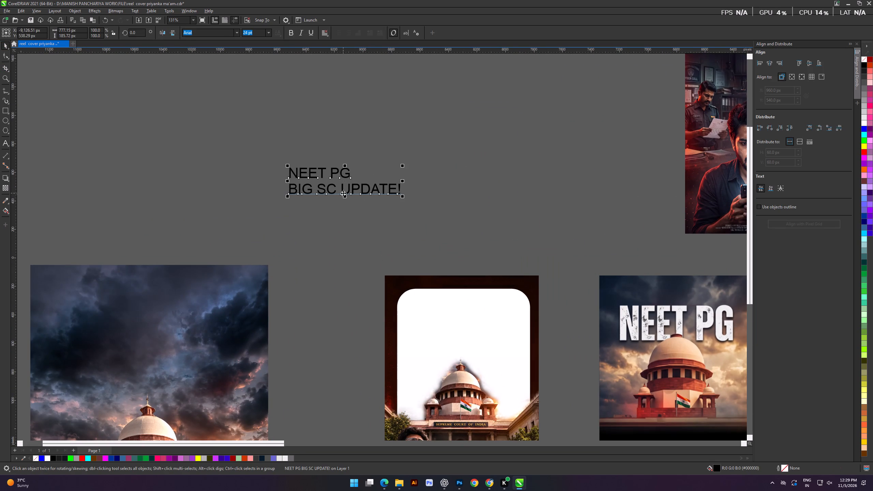
left_click(334, 223)
double_click(343, 191)
key("Return")
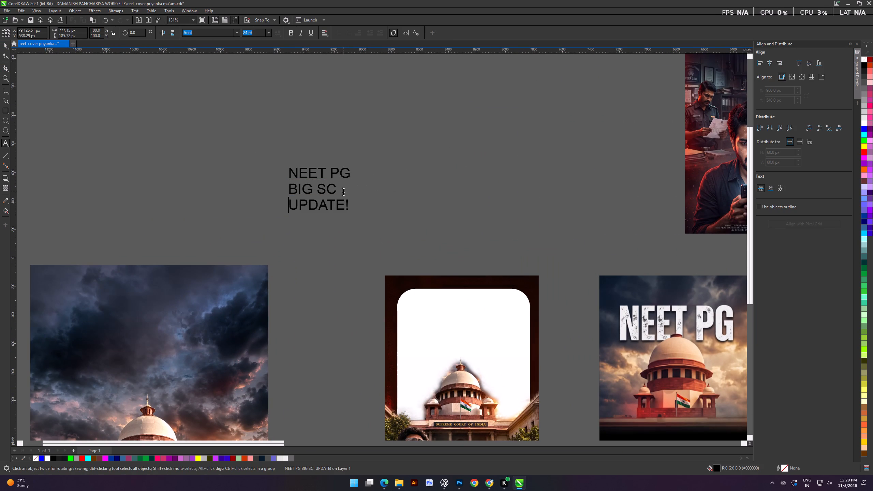
key("ctrl+k")
left_click(240, 160)
Centre-align the three headline lines horizontally with one another.
left_click_drag(238, 146, 425, 244)
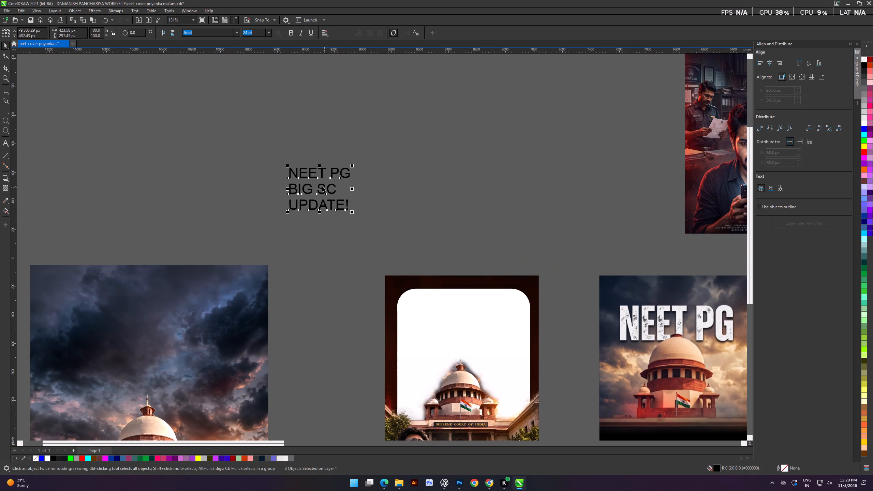
left_click(768, 64)
left_click(477, 123)
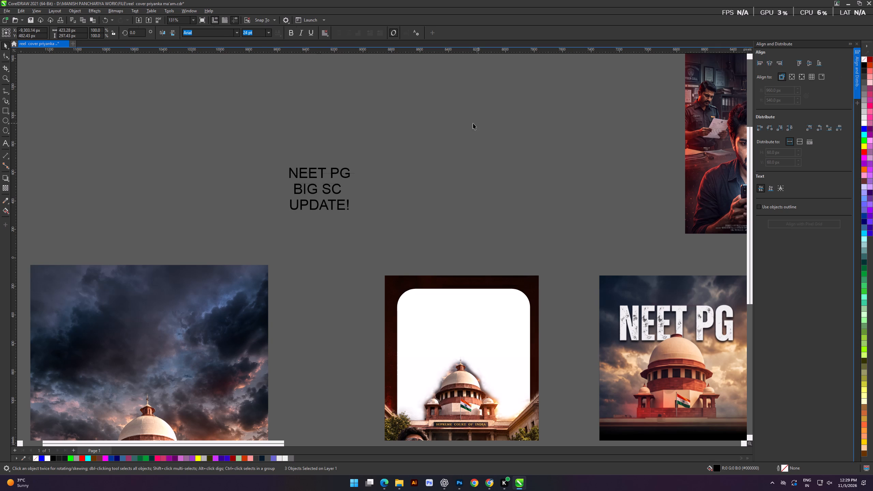
Move the three headline lines closer to the new cover and set their font to Outfit Black.
left_click_drag(270, 160, 372, 219)
left_click_drag(342, 206, 428, 235)
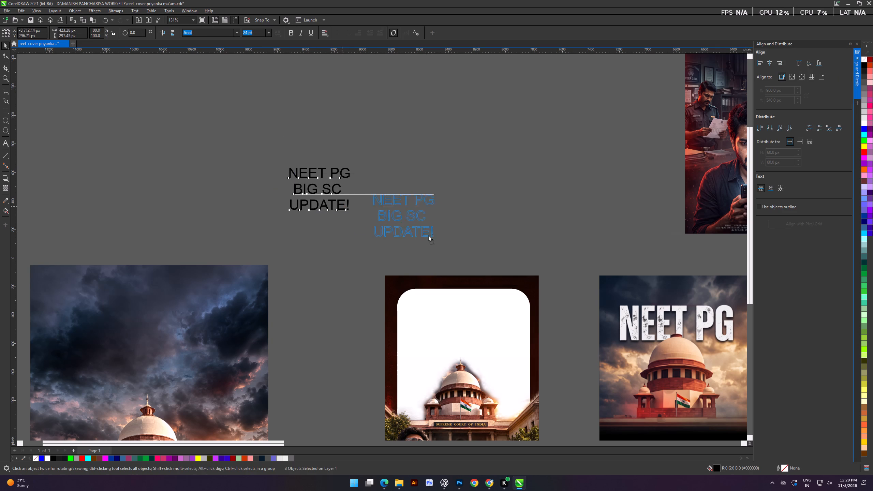
left_click_drag(428, 235, 431, 236)
left_click(233, 32)
left_click(237, 34)
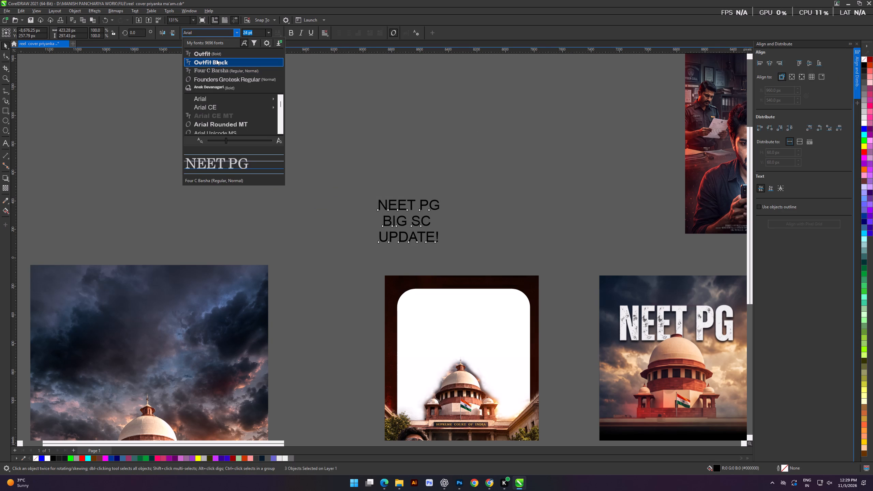
left_click(216, 59)
left_click_drag(357, 217, 359, 211)
Place the three headline lines inside the new cover's white rounded panel, above the building's dome.
scroll(395, 176, "down", 2, "shift")
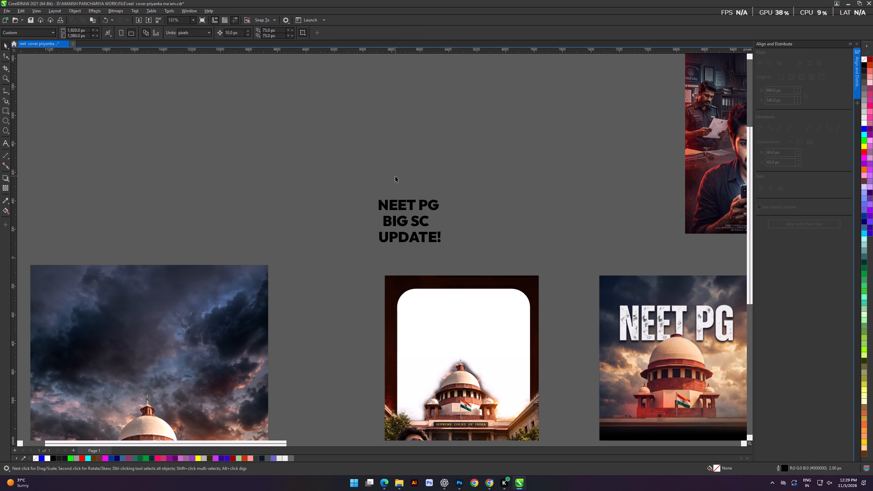
scroll(395, 176, "down", 5, "shift")
left_click(351, 156)
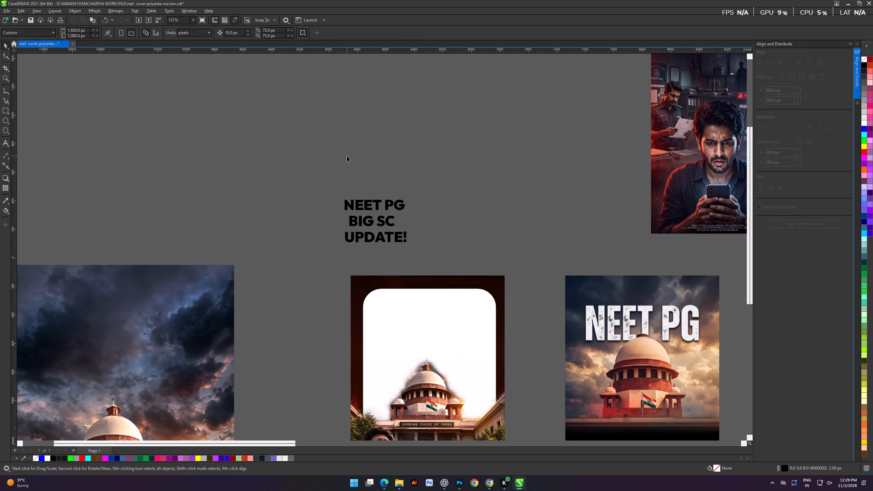
left_click_drag(323, 176, 471, 267)
left_click_drag(388, 224, 443, 320)
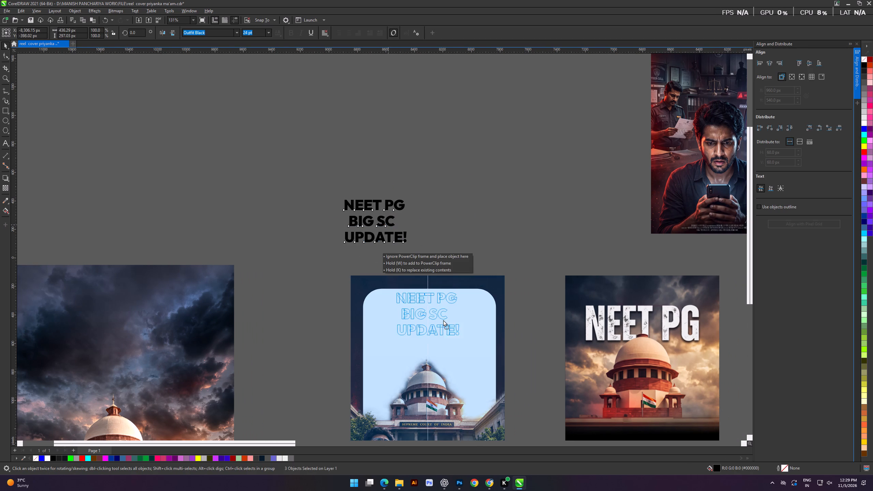
left_click_drag(443, 320, 446, 331)
left_click(437, 208)
Enlarge "NEET PG" from its centre to about 679 px wide.
scroll(456, 263, "down", 5, "alt")
scroll(454, 331, "up", 7)
scroll(455, 338, "down", 2, "alt")
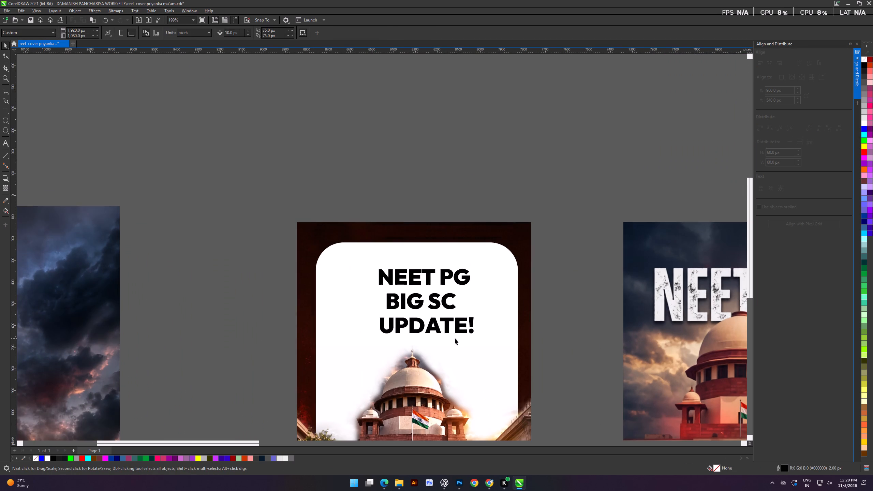
scroll(455, 338, "down", 3, "alt")
scroll(452, 309, "up", 5)
left_click(472, 254)
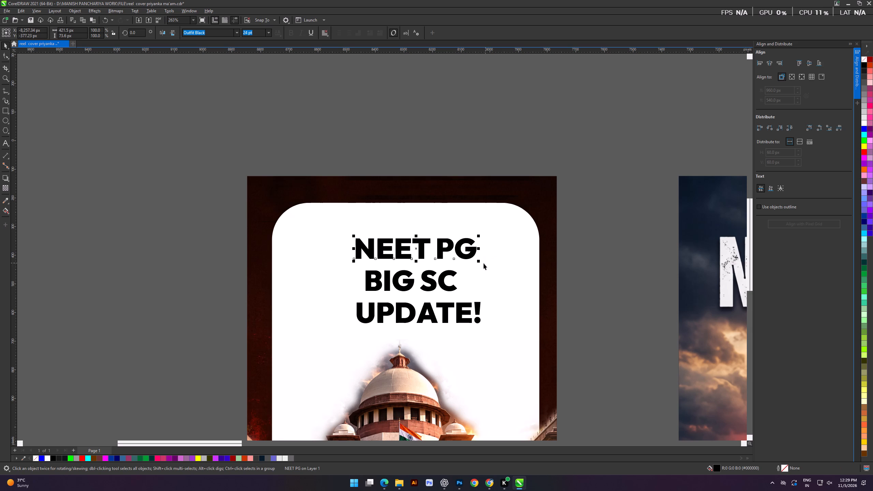
left_click_drag(477, 263, 514, 289, "shift")
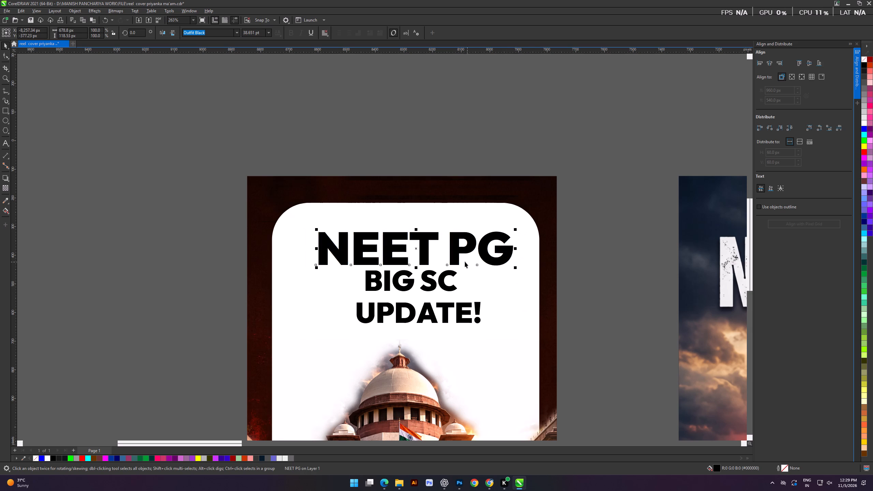
Lower "UPDATE!" to make room, then enlarge "BIG SC" to about 29.4 pt and reposition it below "NEET PG".
left_click_drag(446, 313, 447, 329)
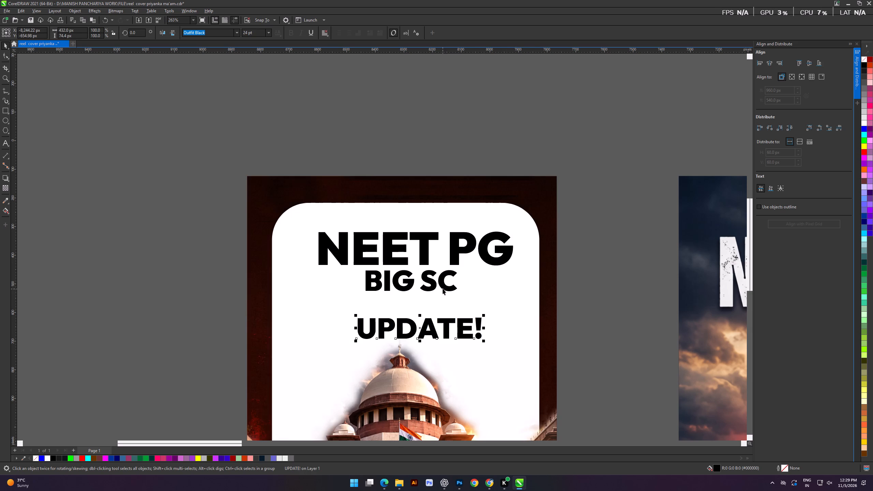
left_click_drag(443, 287, 445, 295)
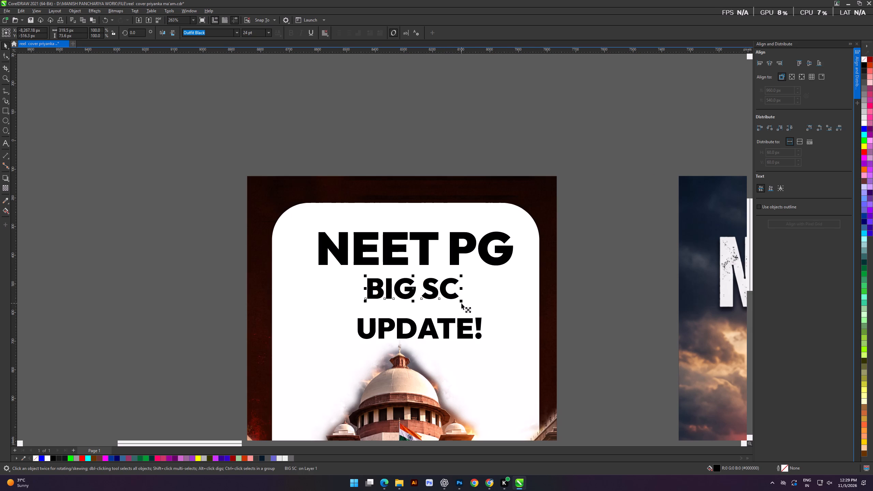
left_click_drag(461, 303, 472, 319, "shift")
left_click_drag(436, 295, 437, 295)
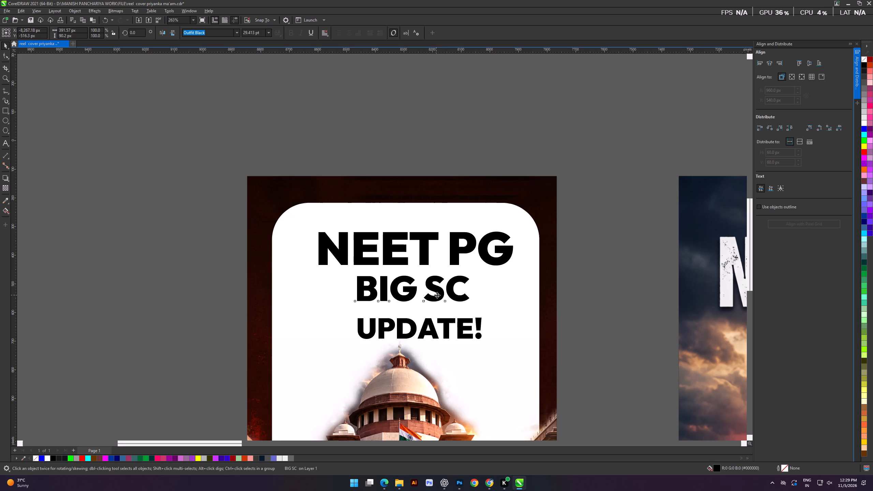
left_click_drag(437, 295, 440, 295)
Enlarge "UPDATE!" to about 40 pt, roughly 722 px wide, and position it just below "BIG SC".
left_click_drag(445, 332, 445, 329)
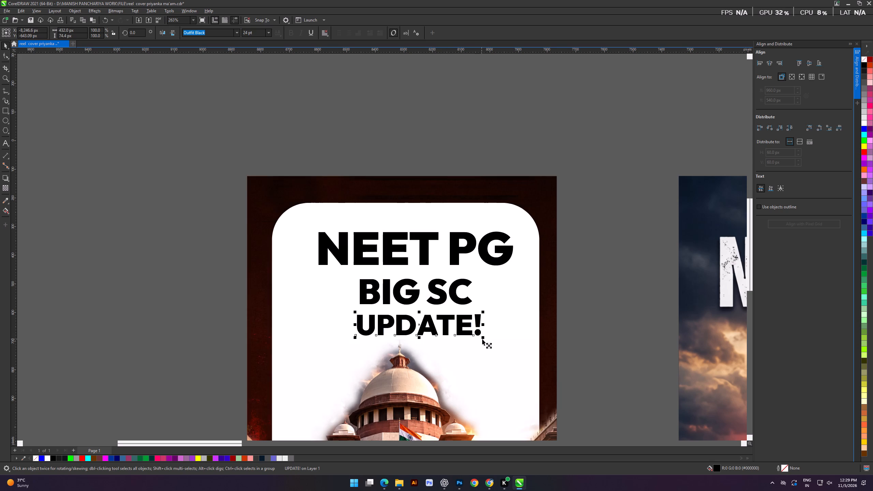
left_click_drag(483, 338, 524, 356, "shift")
left_click_drag(441, 324, 438, 325)
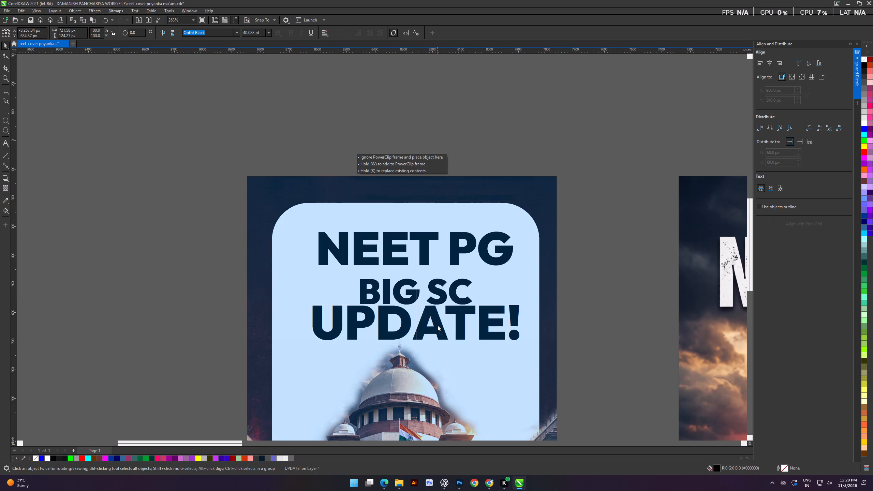
left_click_drag(438, 325, 437, 329)
scroll(439, 330, "down", 11, "alt")
left_click(196, 262)
scroll(423, 300, "down", 2)
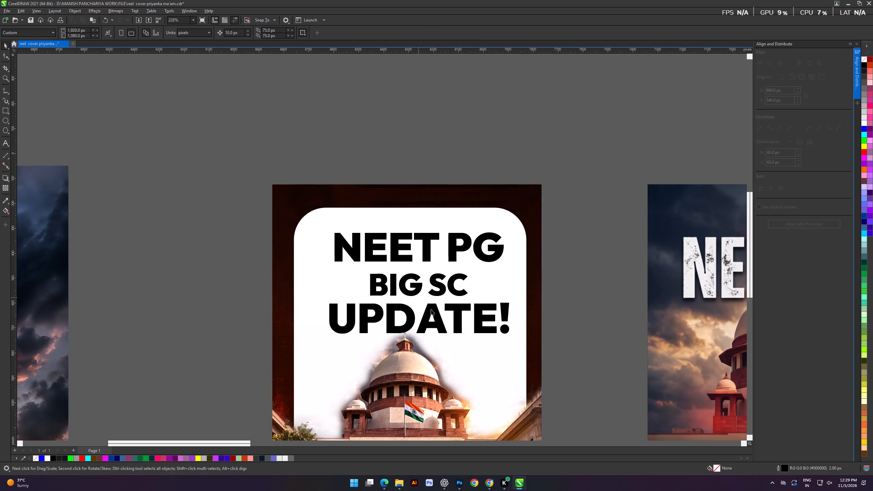
scroll(431, 309, "down", 1)
scroll(443, 317, "up", 6, "shift")
left_click_drag(476, 322, 472, 322)
Nudge the Supreme Court building image slightly to the right inside the cover's PowerClip and finish the edit.
scroll(472, 323, "down", 5)
double_click(463, 363)
left_click(455, 347)
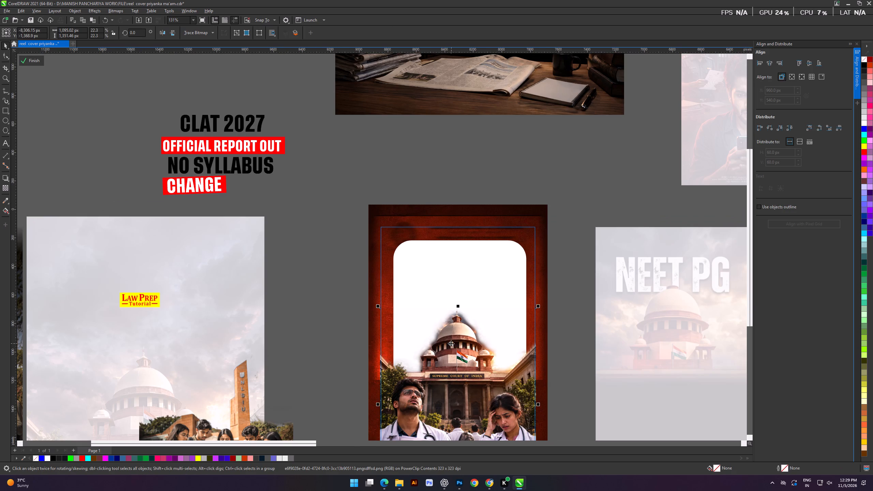
left_click(451, 343)
left_click(21, 61)
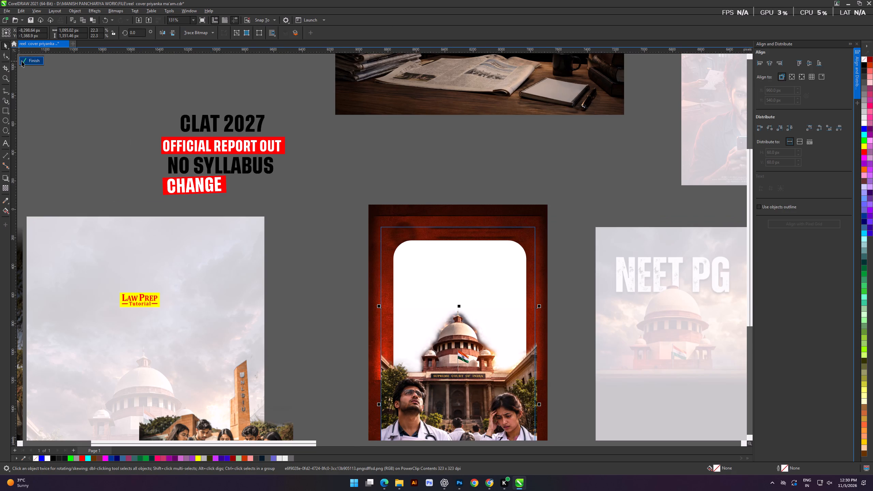
left_click(63, 106)
Reposition "UPDATE!" just above the dome and enlarge it to about 43.1 pt, roughly 776 px wide.
scroll(454, 261, "up", 4)
scroll(475, 279, "down", 4, "shift")
scroll(457, 316, "up", 3)
left_click_drag(461, 319, 455, 317)
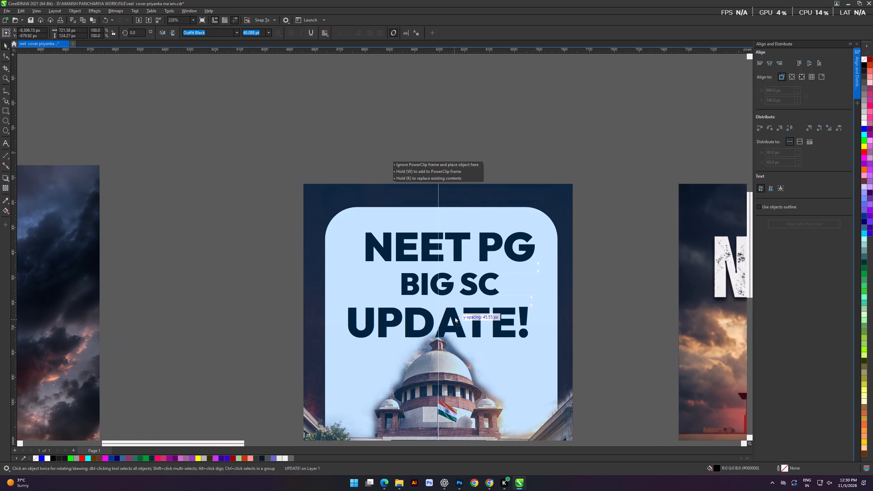
left_click_drag(455, 317, 454, 316)
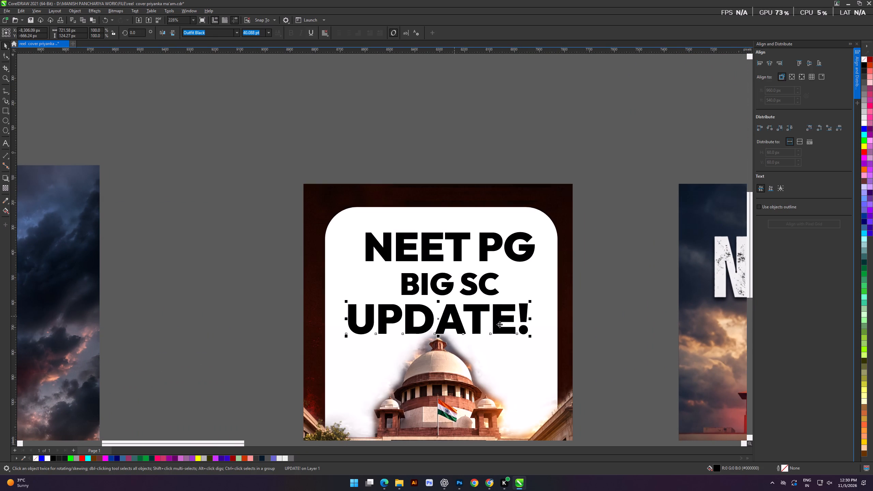
left_click_drag(531, 337, 544, 345)
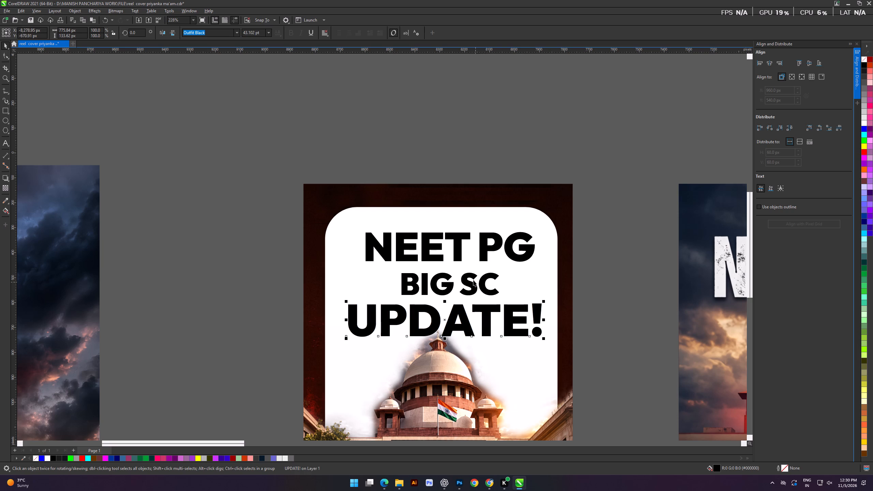
Shift "NEET PG" and "BIG SC" to line up centrally above "UPDATE!" with more even line spacing.
left_click(471, 281)
scroll(469, 284, "up", 5)
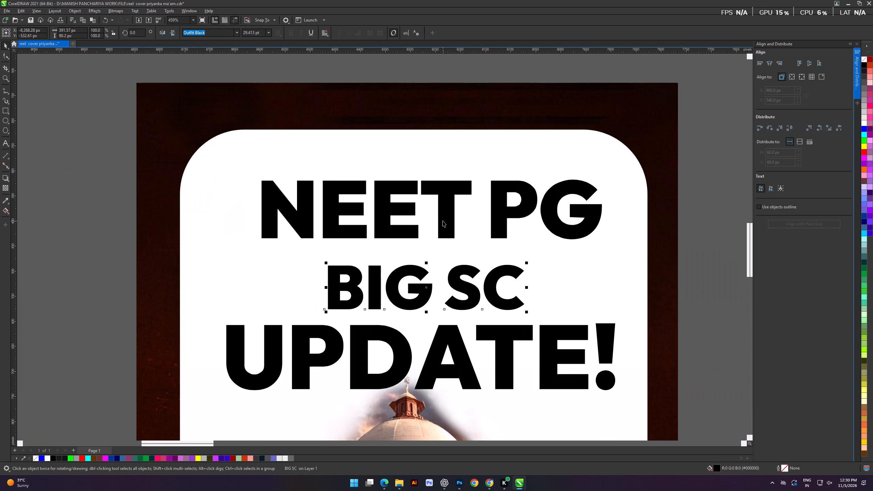
left_click_drag(443, 221, 433, 228)
left_click_drag(458, 290, 451, 290)
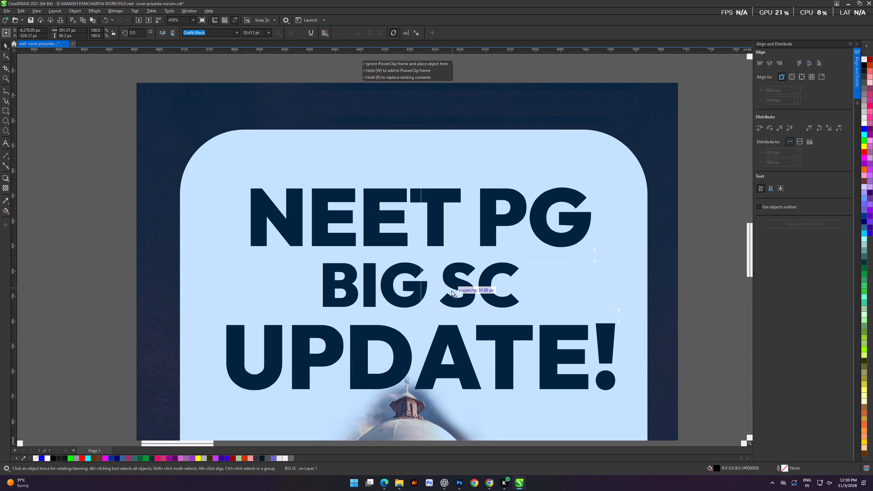
left_click_drag(451, 290, 451, 289)
scroll(451, 289, "down", 11)
left_click(285, 267)
Move "BIG SC" and "NEET PG" slightly down to tighten the spacing between the headline lines.
scroll(472, 304, "up", 10)
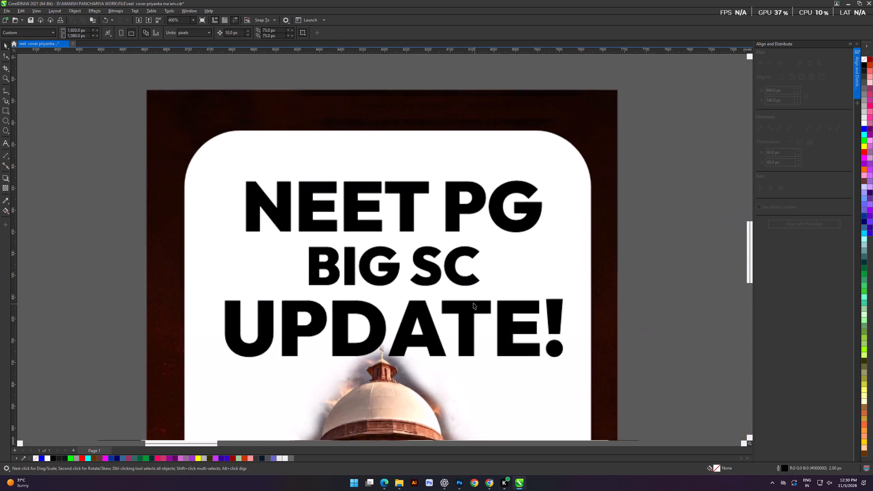
left_click_drag(430, 272, 428, 279)
left_click_drag(397, 219, 397, 227)
scroll(400, 229, "down", 7)
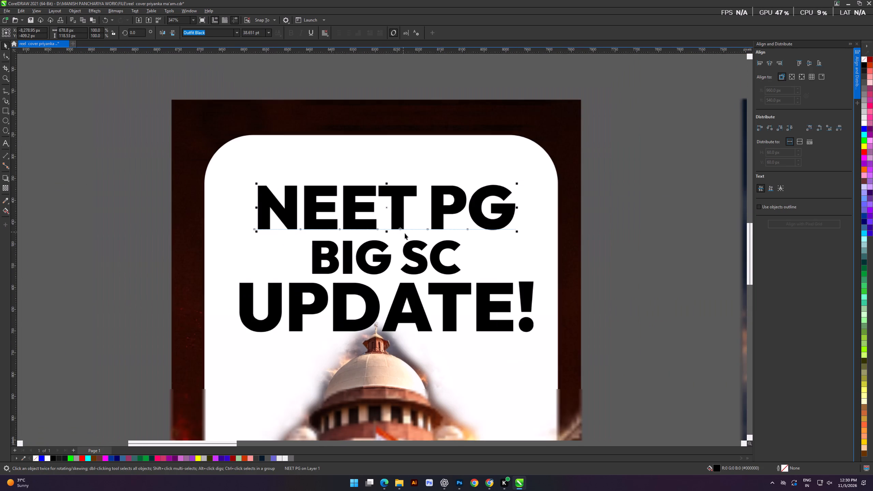
scroll(405, 233, "down", 8)
Centre-align all three headline lines on the cover with one another again.
left_click(201, 175)
left_click_drag(201, 174, 526, 304)
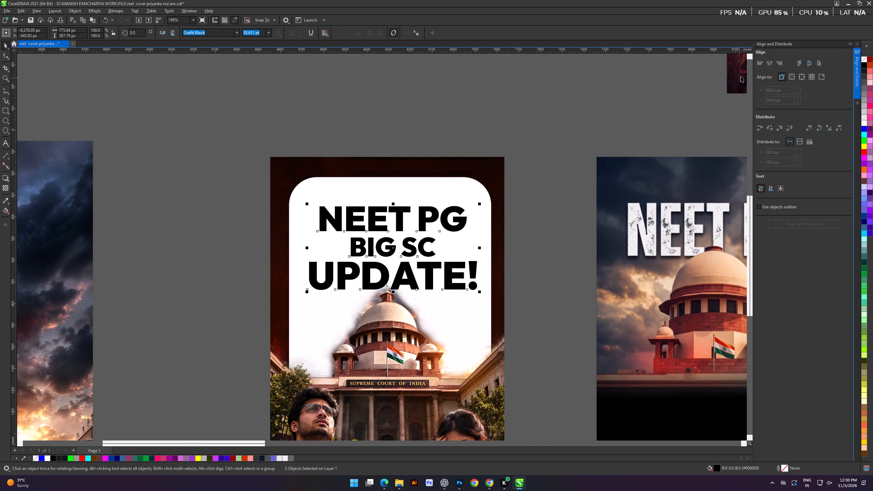
left_click(766, 60)
left_click(494, 121)
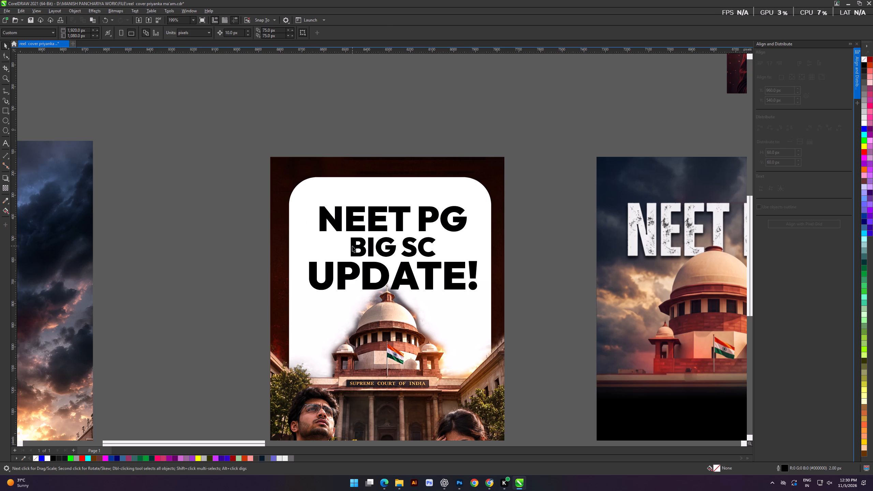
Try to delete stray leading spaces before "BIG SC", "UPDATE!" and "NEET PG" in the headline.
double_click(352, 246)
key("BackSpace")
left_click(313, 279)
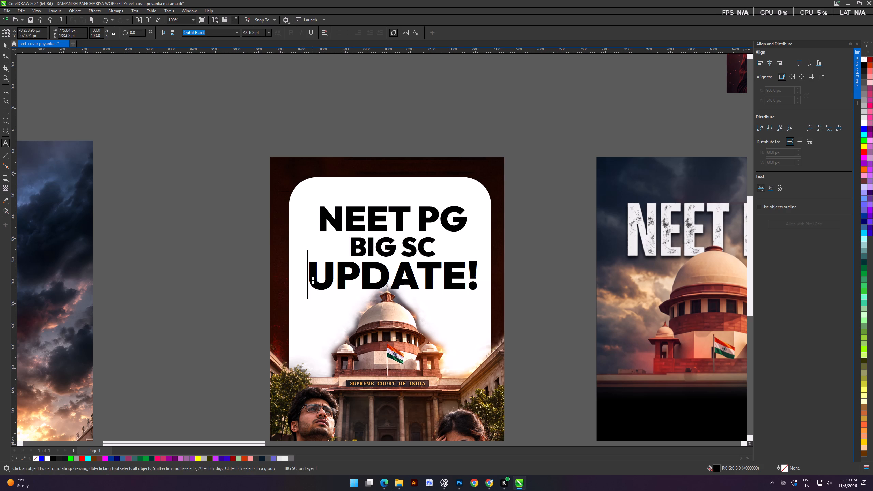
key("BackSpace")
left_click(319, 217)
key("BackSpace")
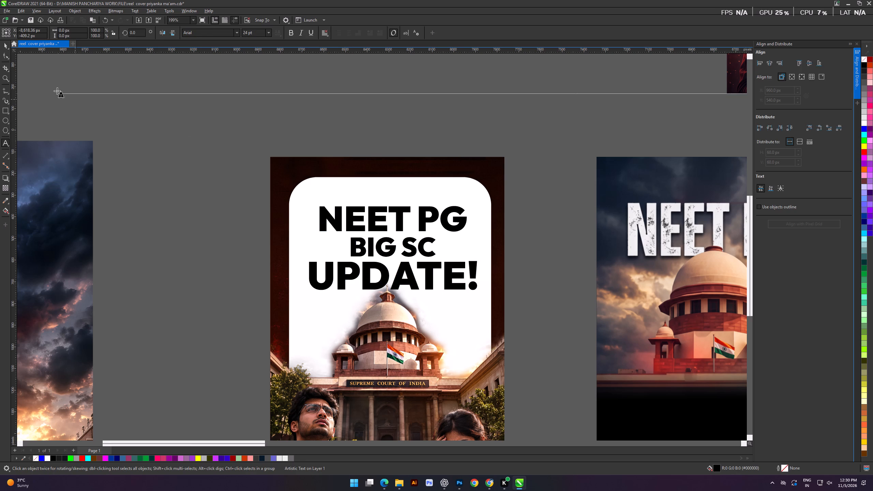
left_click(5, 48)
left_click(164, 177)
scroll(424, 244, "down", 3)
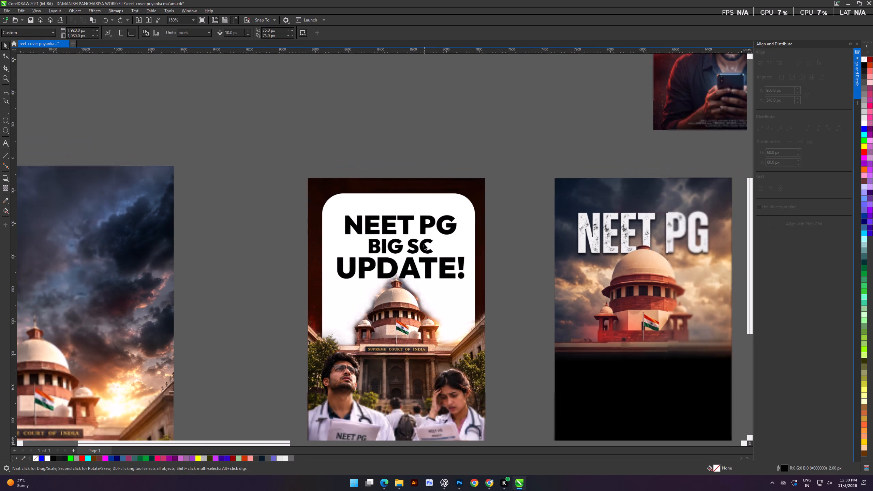